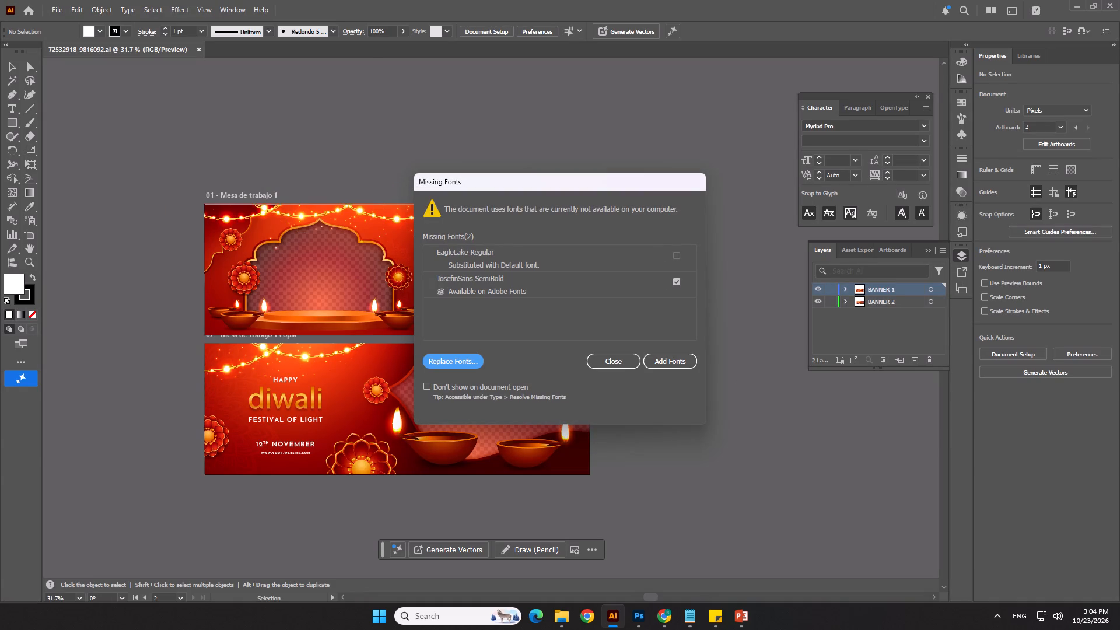
left_click(612, 361)
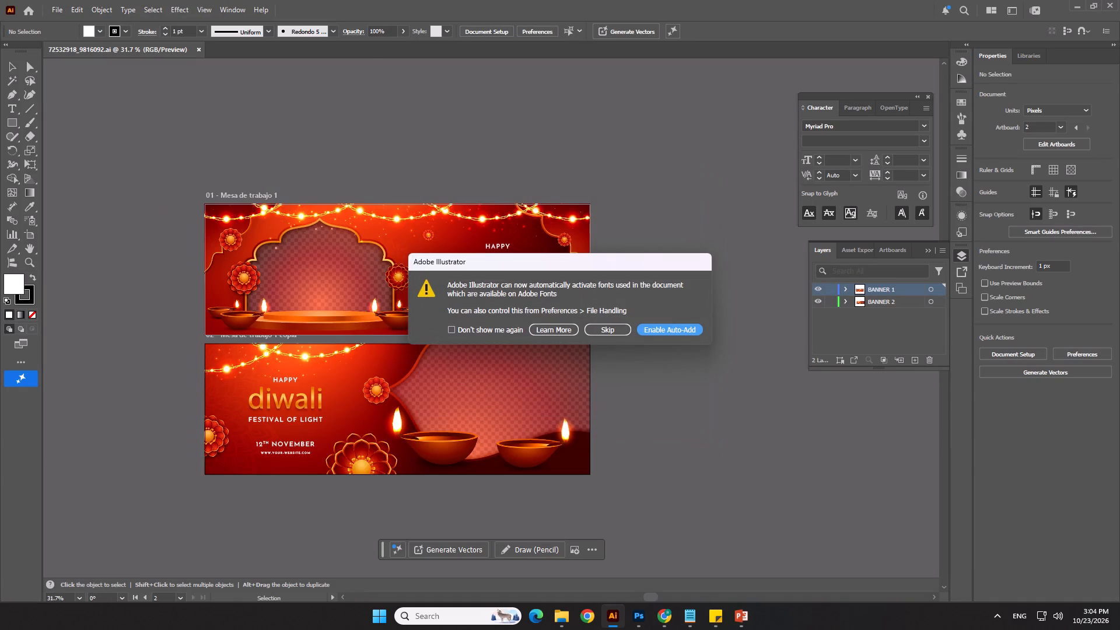
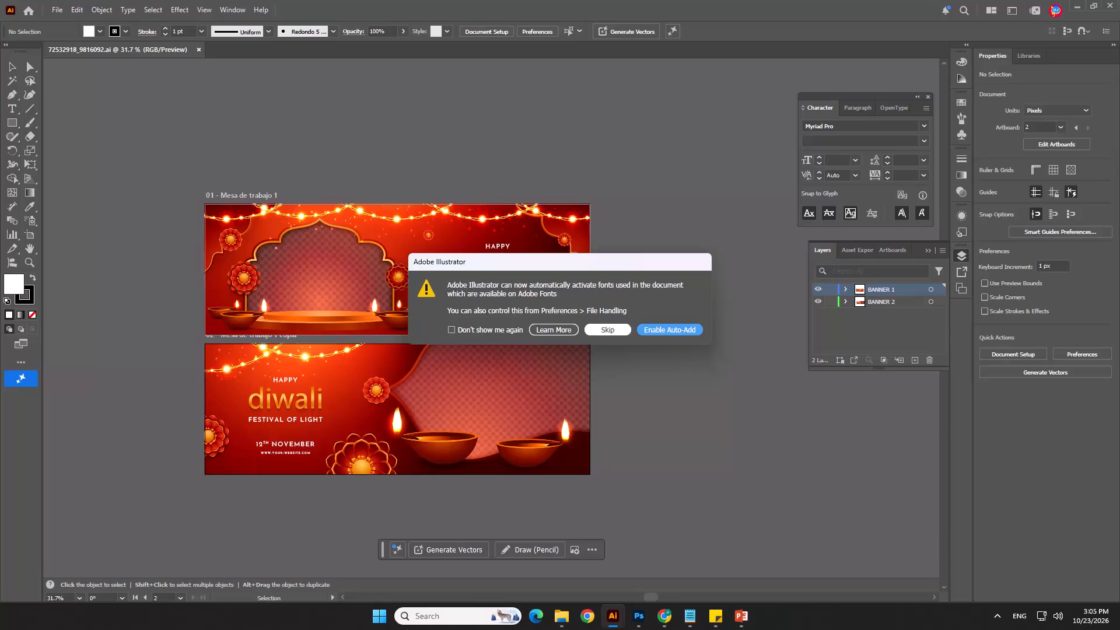
Skip the automatic activation of Adobe Fonts for the opened banner document.
left_click(614, 327)
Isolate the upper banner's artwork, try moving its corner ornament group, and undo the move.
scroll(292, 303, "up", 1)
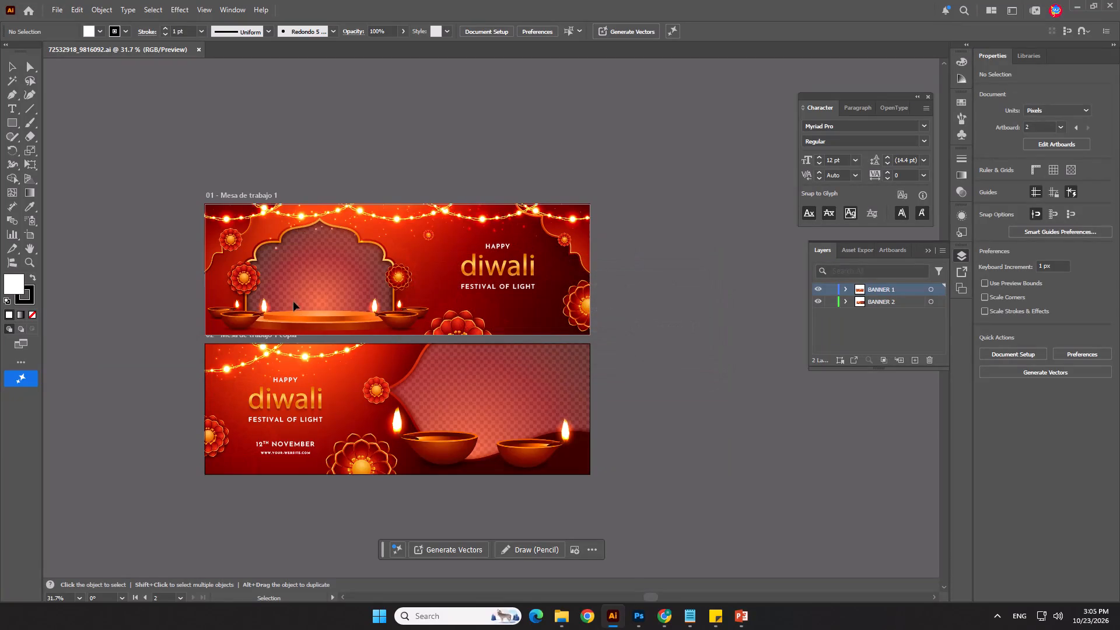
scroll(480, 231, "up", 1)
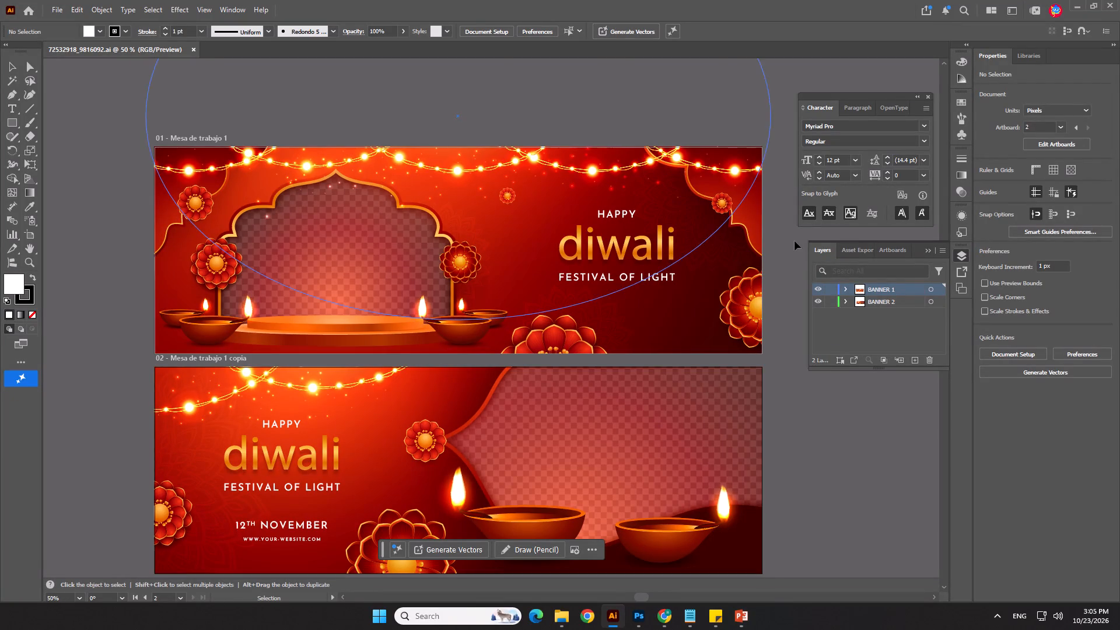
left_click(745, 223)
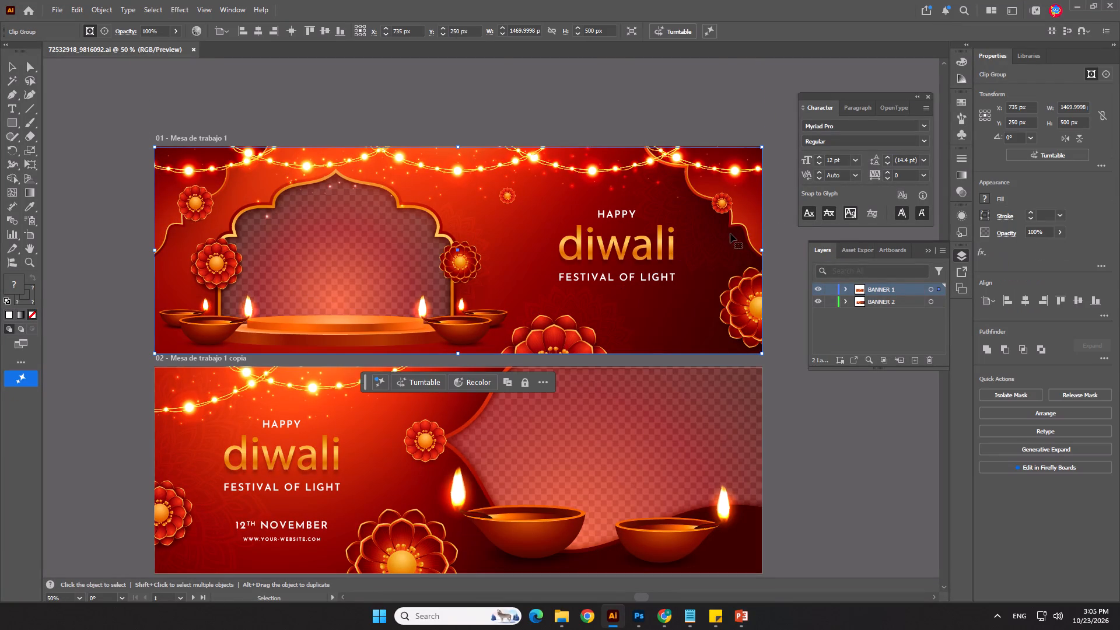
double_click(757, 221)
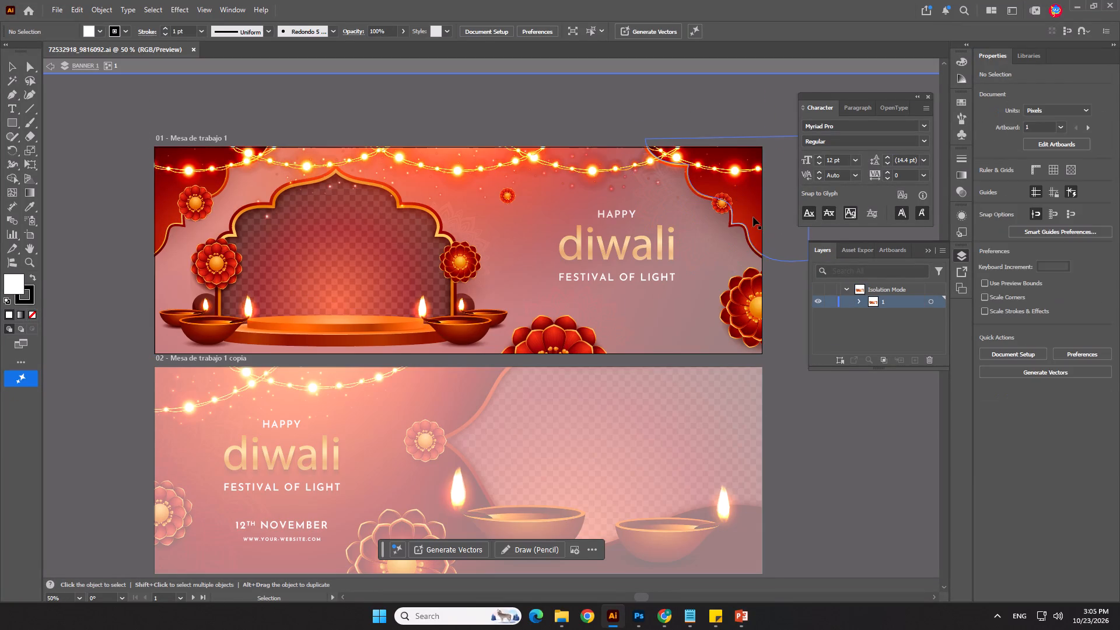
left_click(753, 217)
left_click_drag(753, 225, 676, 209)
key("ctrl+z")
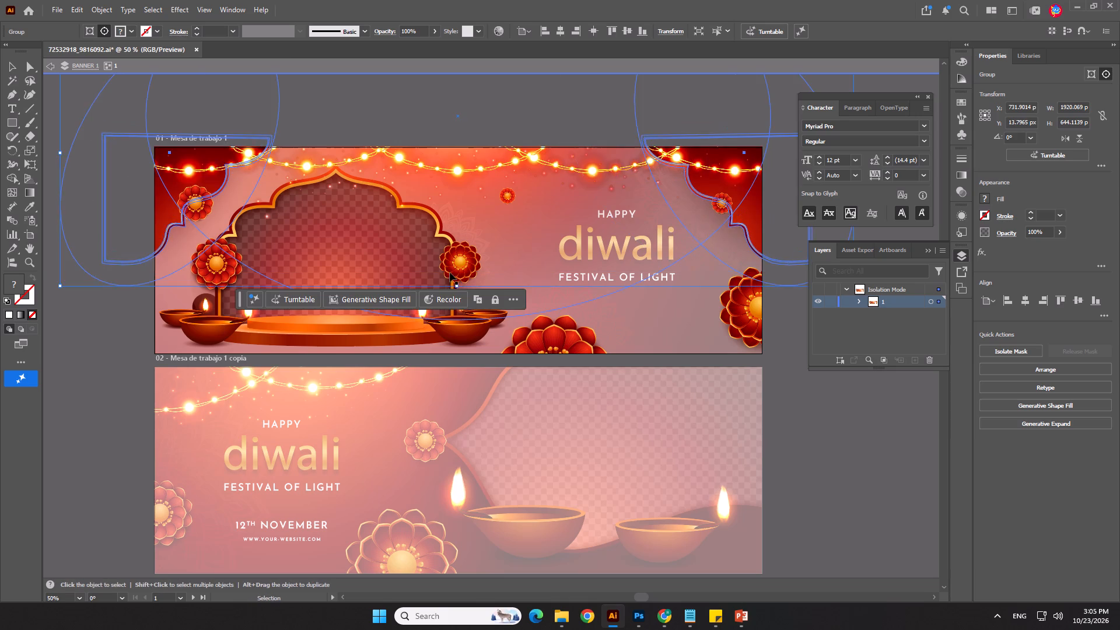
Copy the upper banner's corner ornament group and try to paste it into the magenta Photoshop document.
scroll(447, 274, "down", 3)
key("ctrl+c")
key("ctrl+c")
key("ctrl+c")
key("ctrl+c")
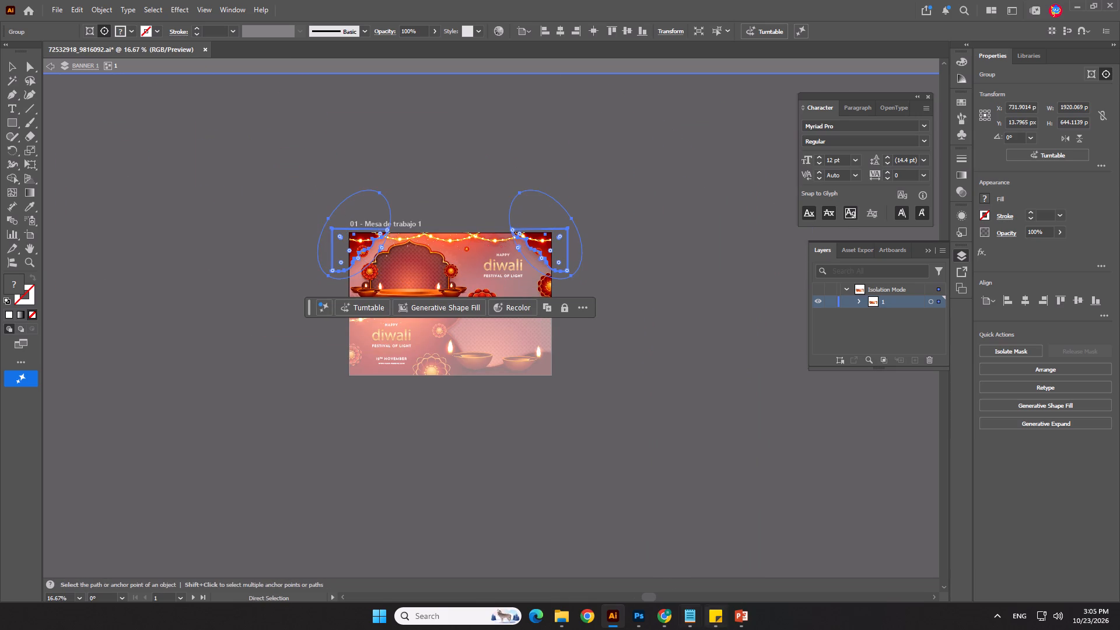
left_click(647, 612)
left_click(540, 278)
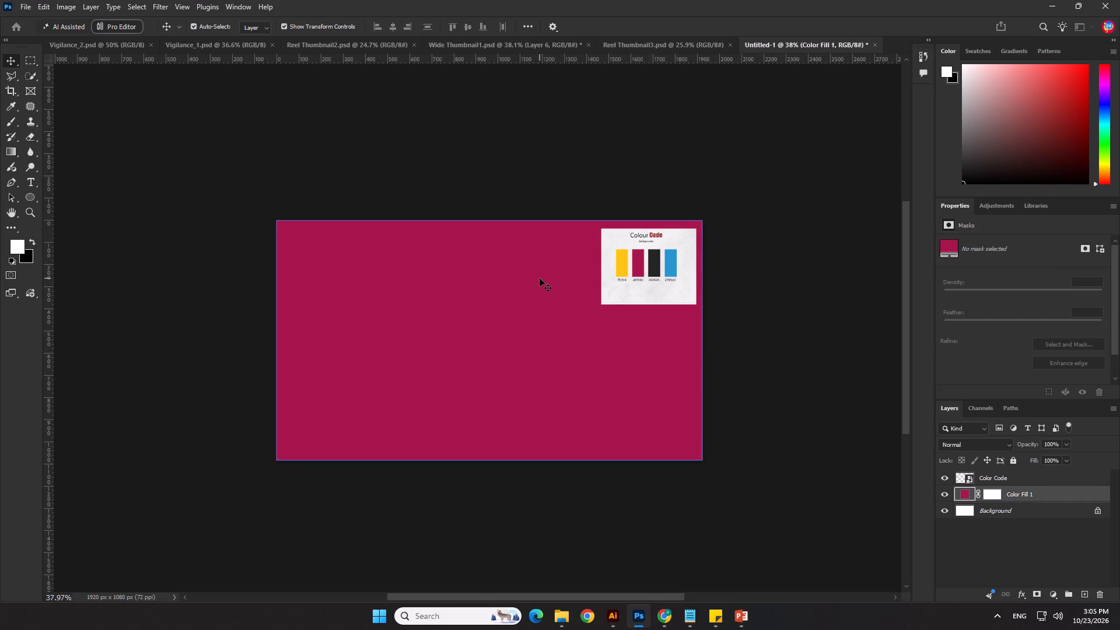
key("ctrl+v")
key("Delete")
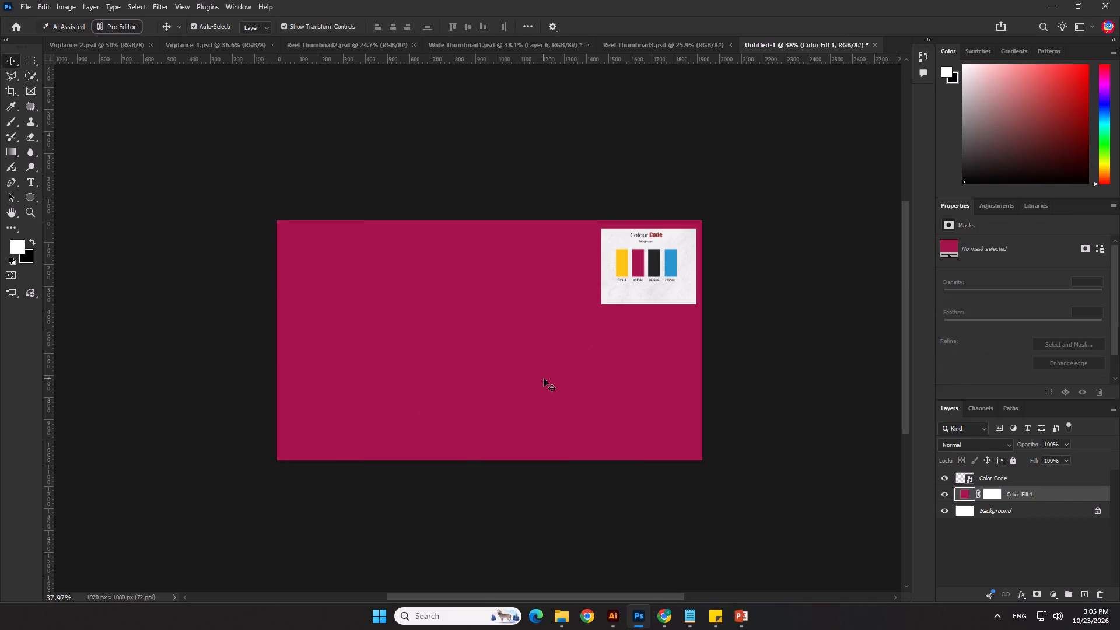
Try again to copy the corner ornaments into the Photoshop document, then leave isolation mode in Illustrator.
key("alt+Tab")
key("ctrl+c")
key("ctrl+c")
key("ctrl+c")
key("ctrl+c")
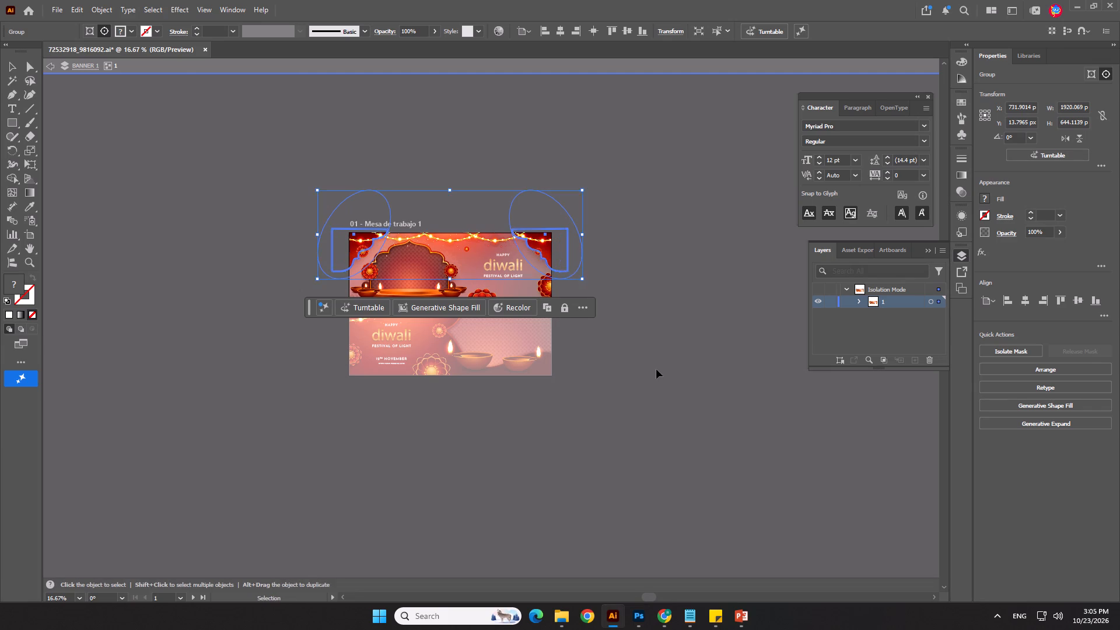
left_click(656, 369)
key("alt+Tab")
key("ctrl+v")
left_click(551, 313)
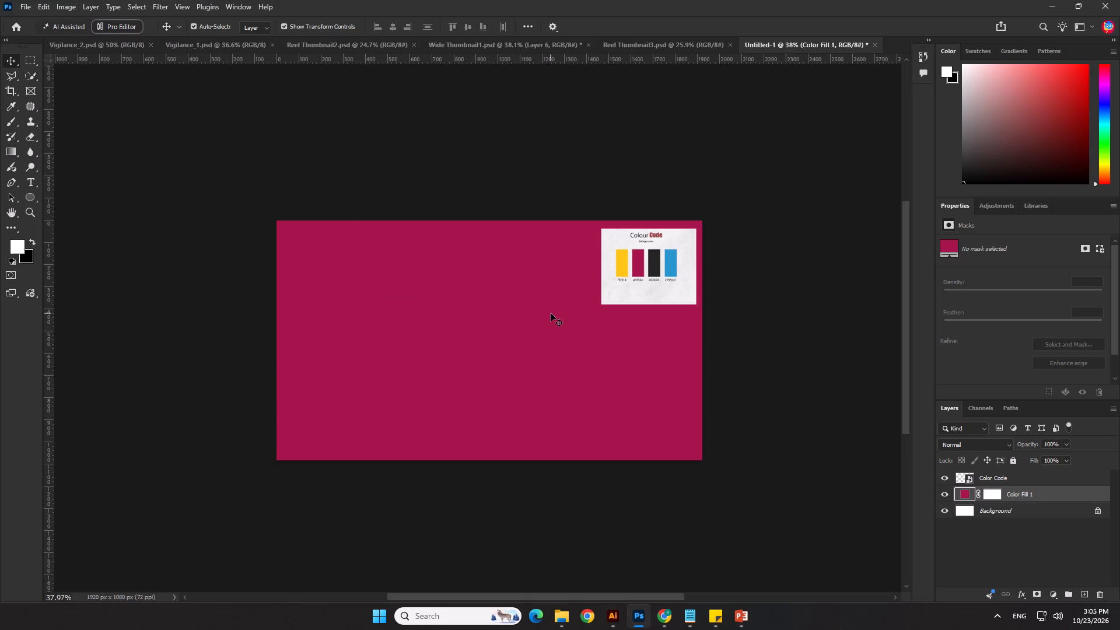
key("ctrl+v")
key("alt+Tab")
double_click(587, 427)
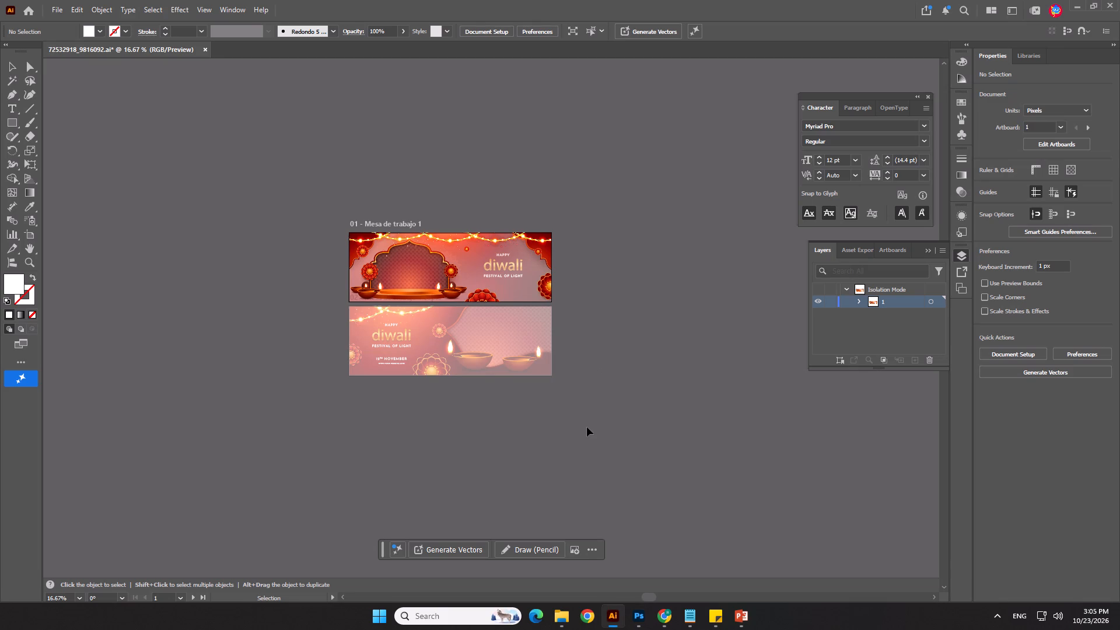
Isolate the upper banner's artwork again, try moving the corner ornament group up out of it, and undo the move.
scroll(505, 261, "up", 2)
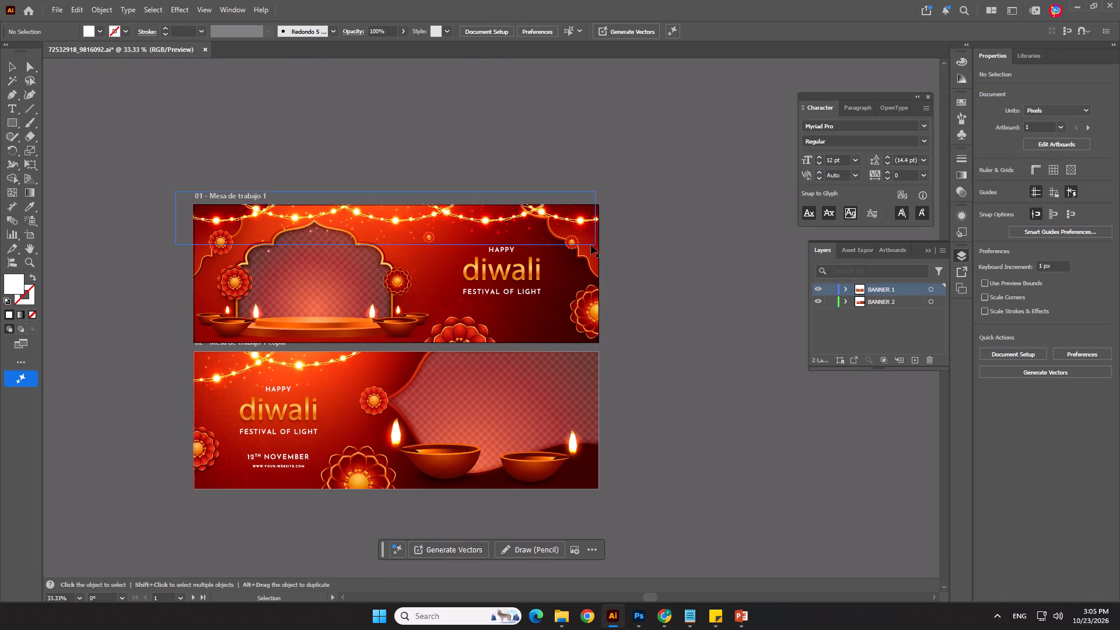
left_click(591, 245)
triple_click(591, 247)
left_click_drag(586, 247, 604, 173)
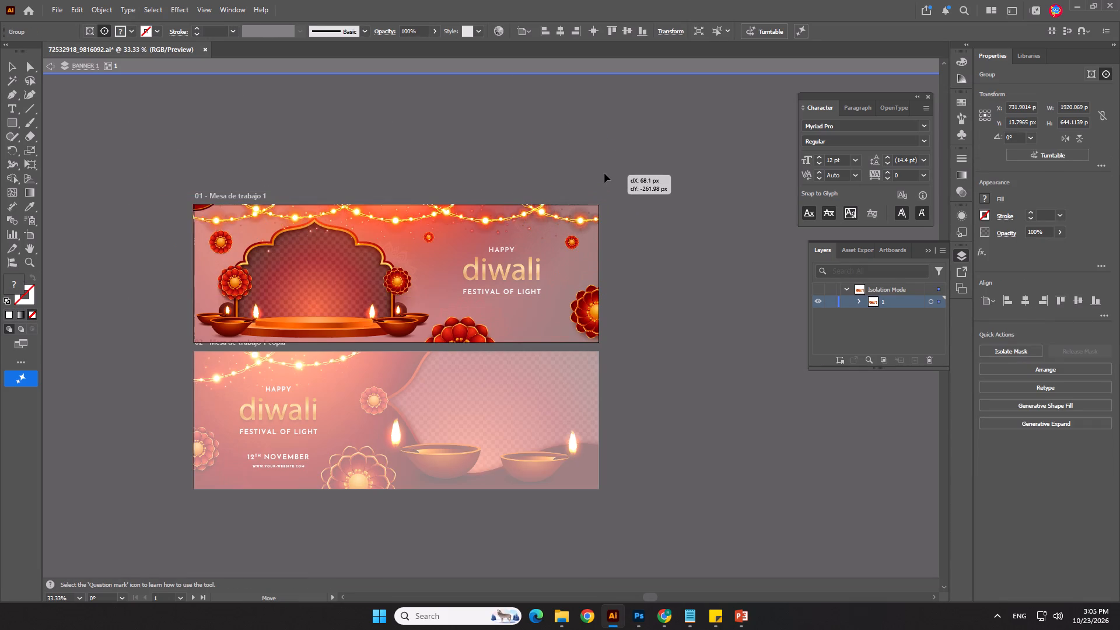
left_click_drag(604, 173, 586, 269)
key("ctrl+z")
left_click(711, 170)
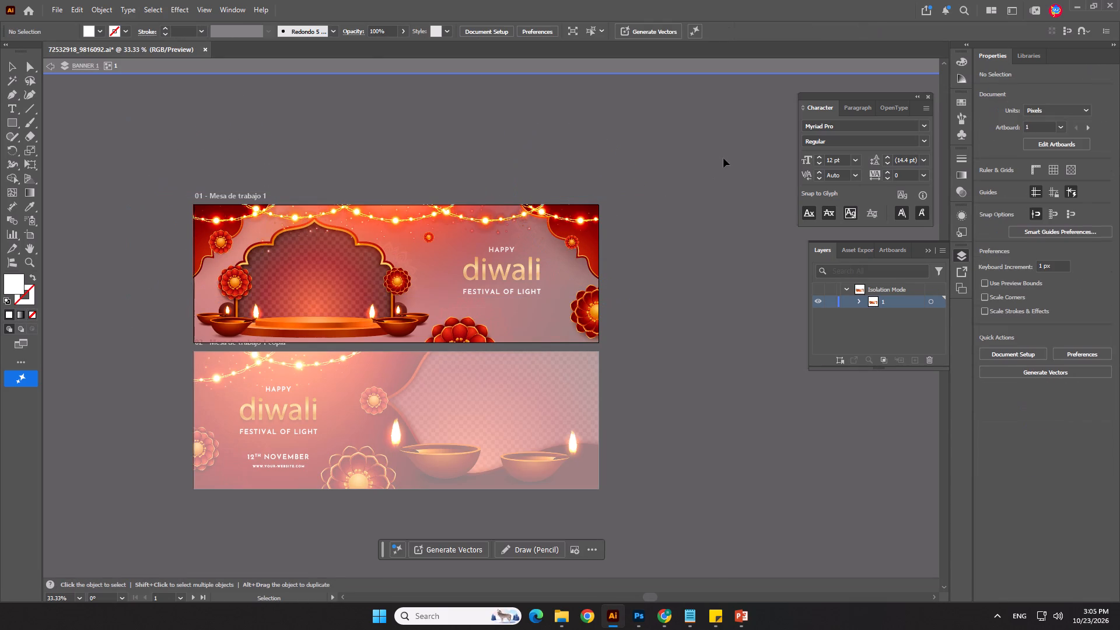
Release the clipping mask on the upper banner's artwork and leave isolation mode.
left_click_drag(723, 158, 141, 338)
right_click(478, 276)
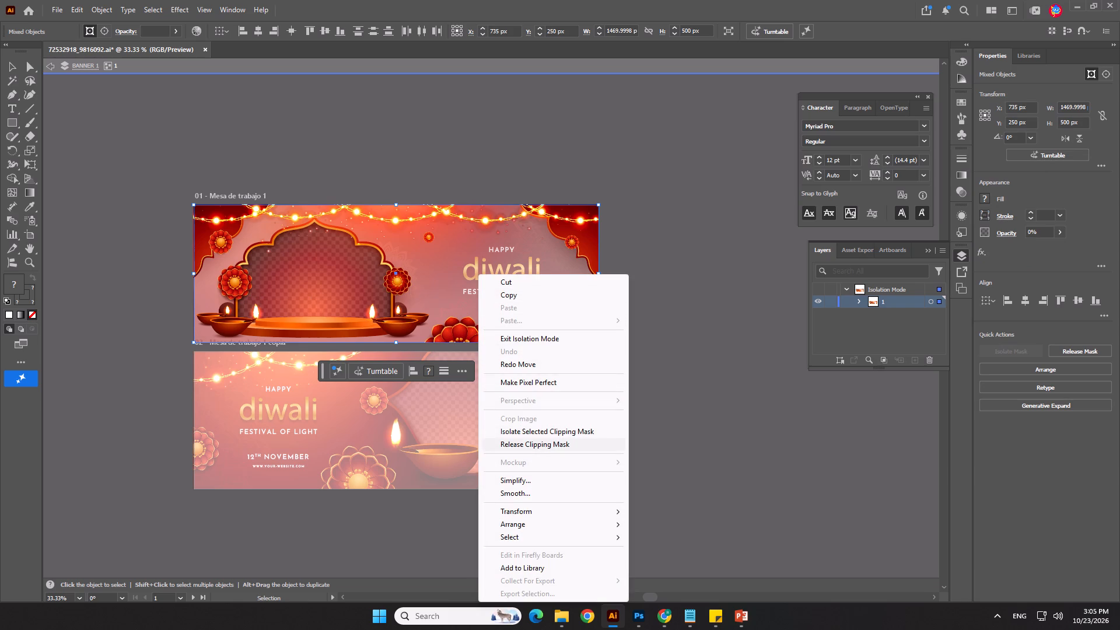
left_click(528, 440)
scroll(527, 242, "down", 5)
double_click(638, 297)
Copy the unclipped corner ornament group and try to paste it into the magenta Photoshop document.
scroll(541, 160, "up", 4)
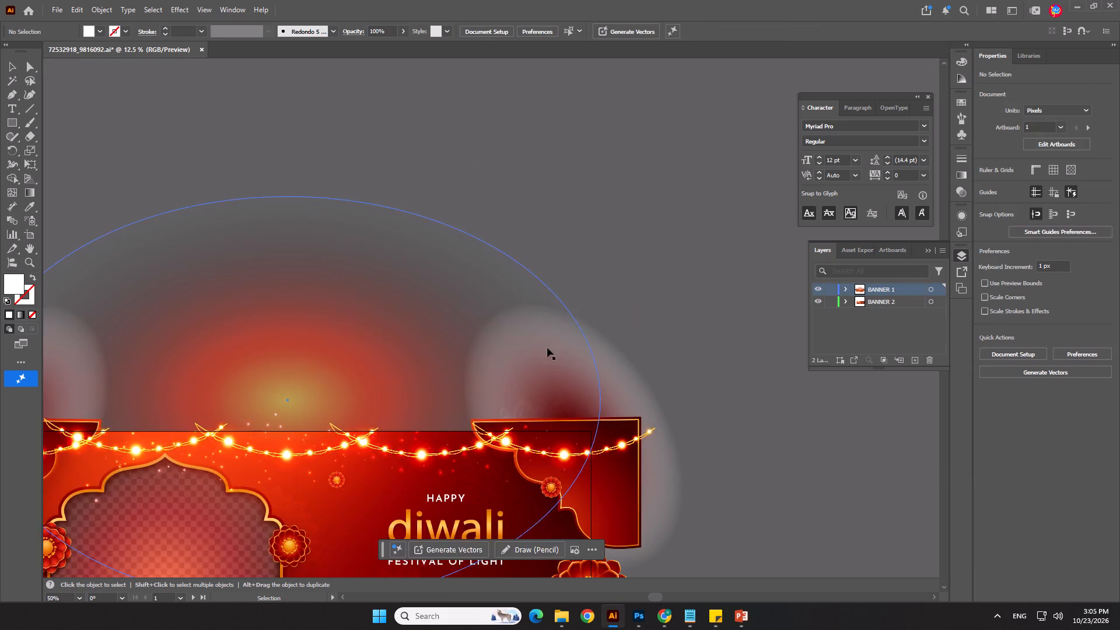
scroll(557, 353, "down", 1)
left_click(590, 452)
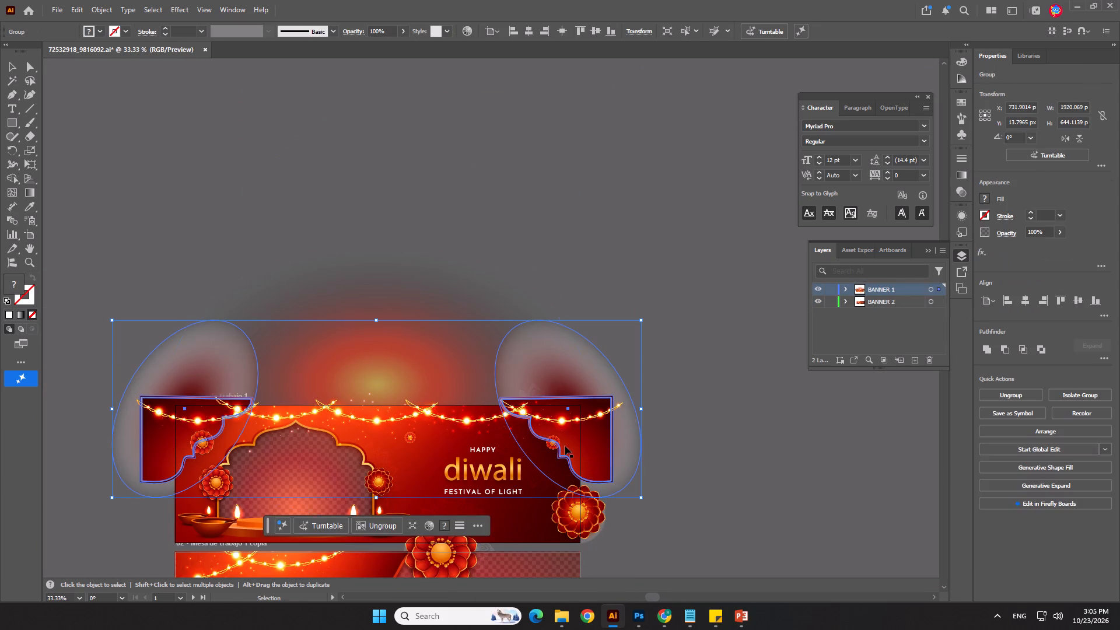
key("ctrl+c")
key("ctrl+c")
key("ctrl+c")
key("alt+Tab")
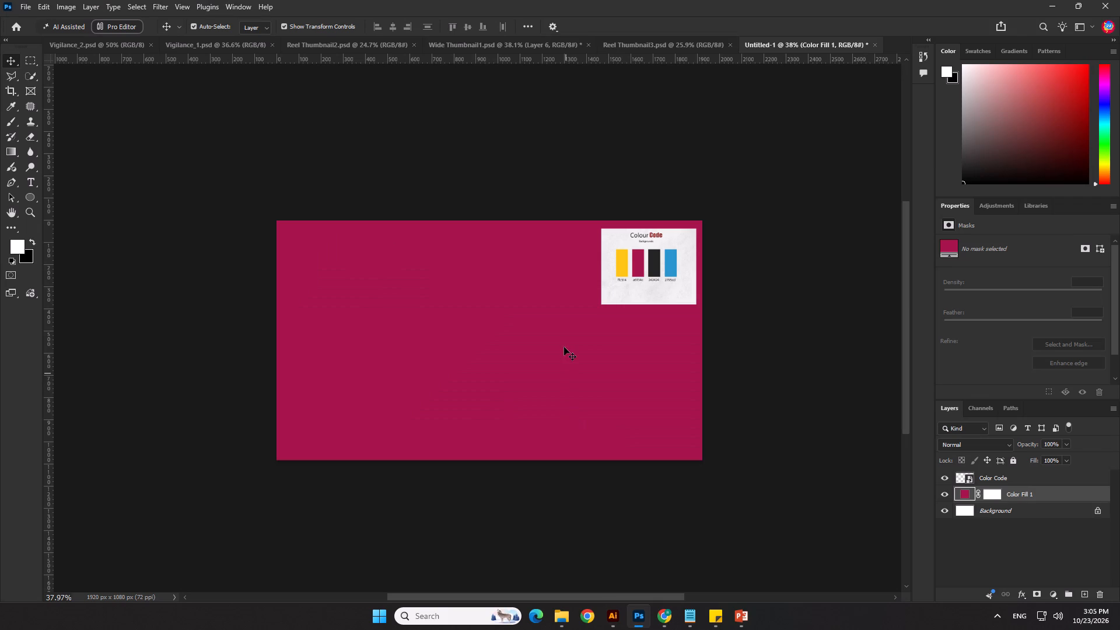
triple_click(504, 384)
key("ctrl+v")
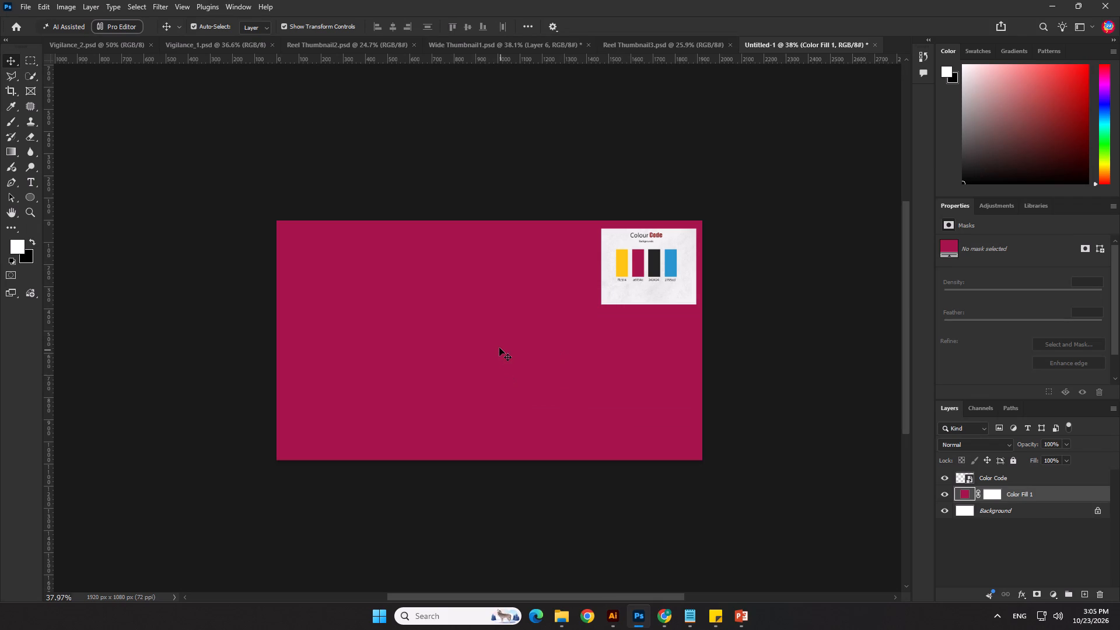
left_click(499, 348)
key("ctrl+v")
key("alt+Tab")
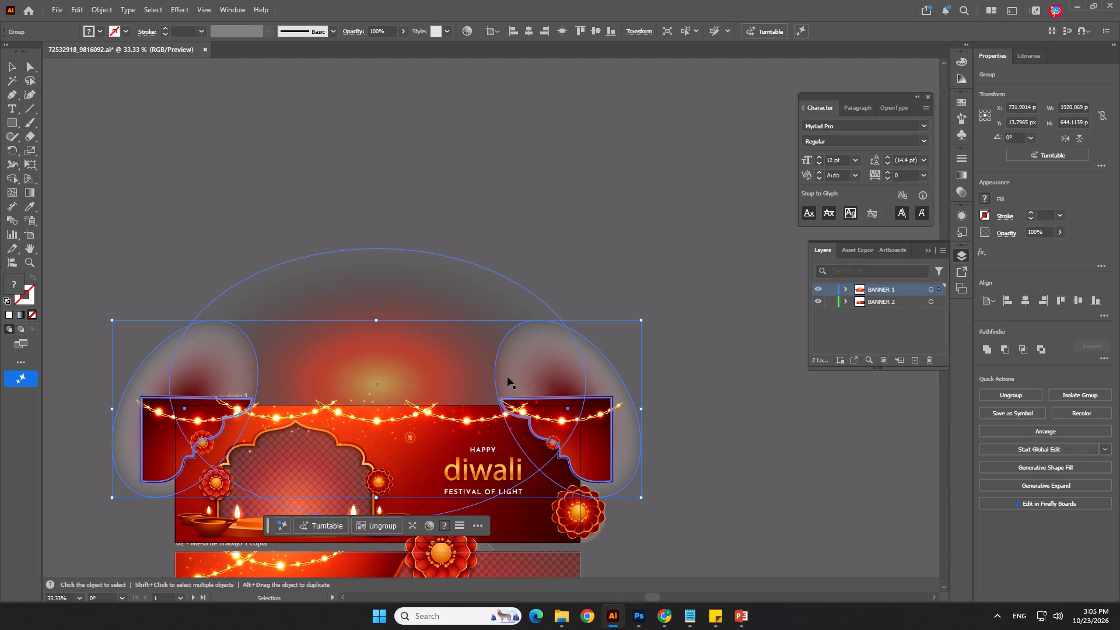
Copy the unclipped corner ornament group from Illustrator and paste it into the magenta Photoshop document as a smart object.
double_click(526, 148)
left_click(583, 435)
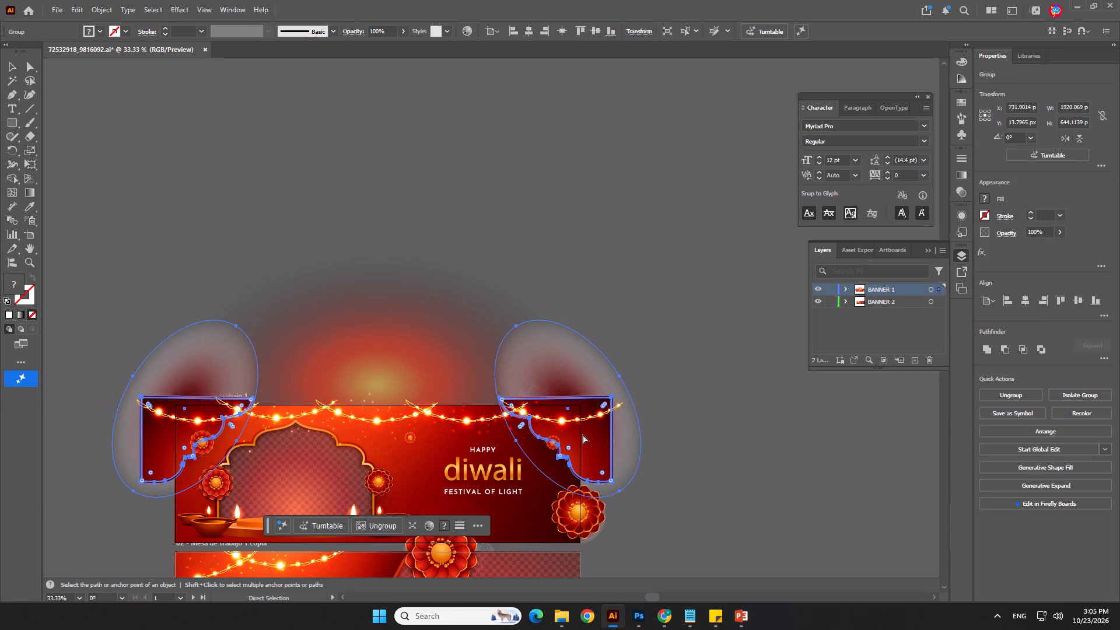
key("ctrl+c")
key("ctrl+c")
key("ctrl+c")
key("ctrl+c")
key("ctrl+c")
key("alt+Tab")
key("ctrl+v")
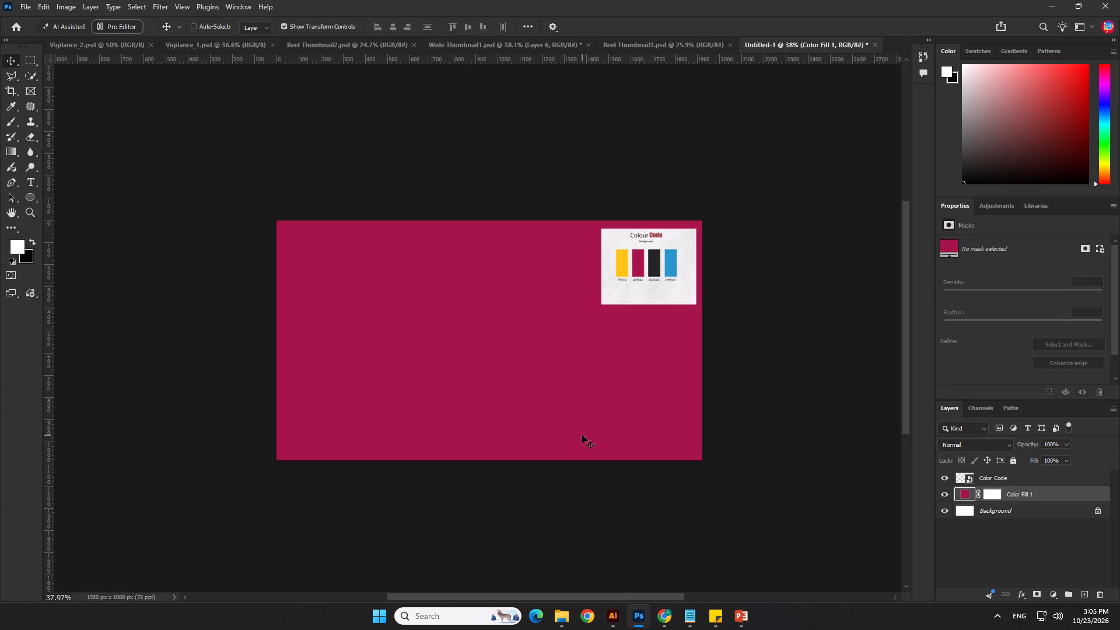
left_click(538, 181)
left_click(610, 167)
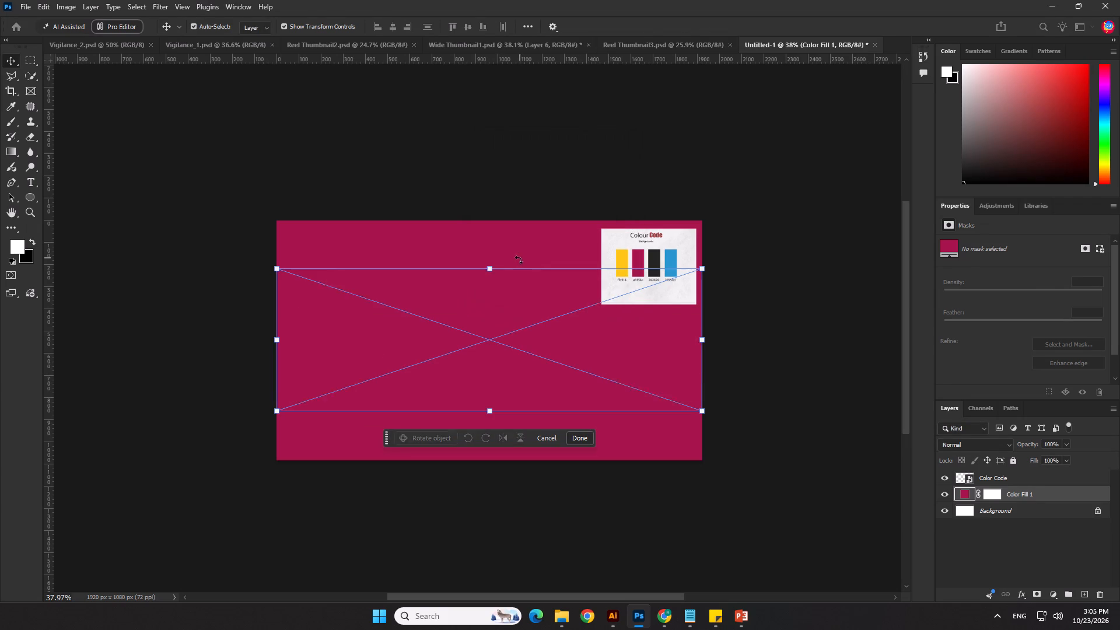
Scale the pasted ornaments to about 140% and centre them on the canvas's top edge, filling both upper corners.
left_click_drag(488, 265, 490, 247)
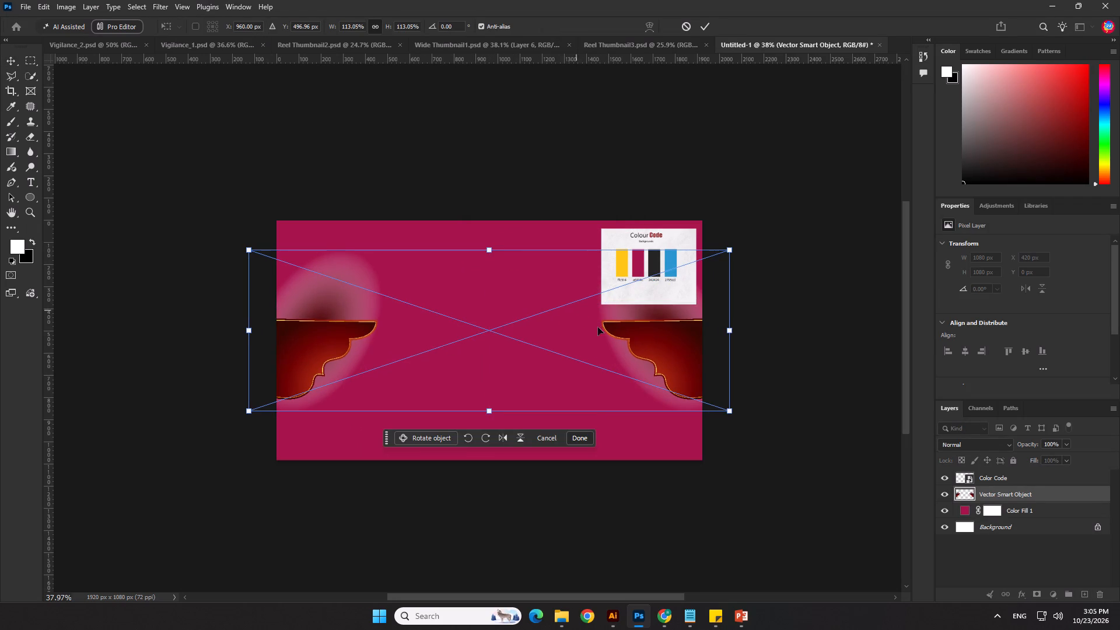
left_click_drag(633, 342, 639, 218)
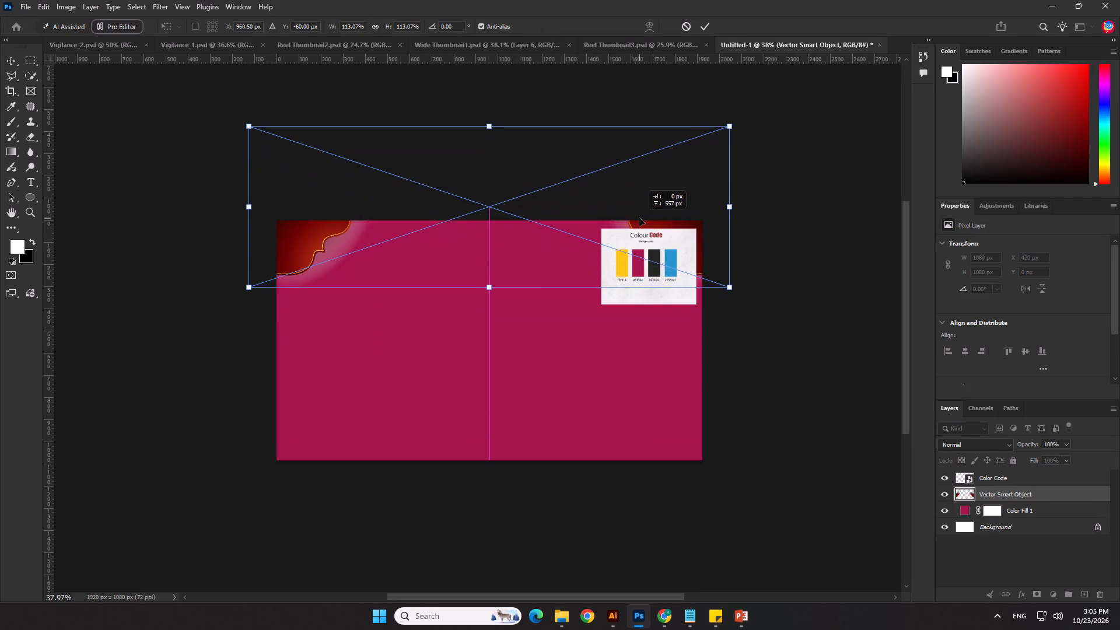
left_click_drag(639, 218, 635, 235)
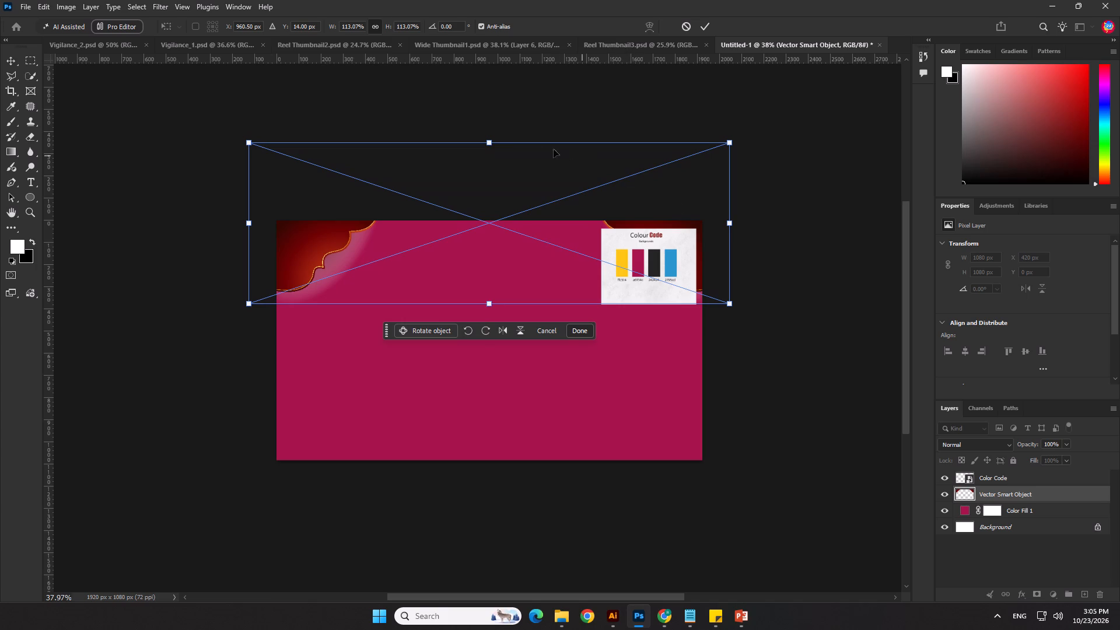
left_click_drag(488, 139, 501, 100)
left_click_drag(510, 173, 512, 206)
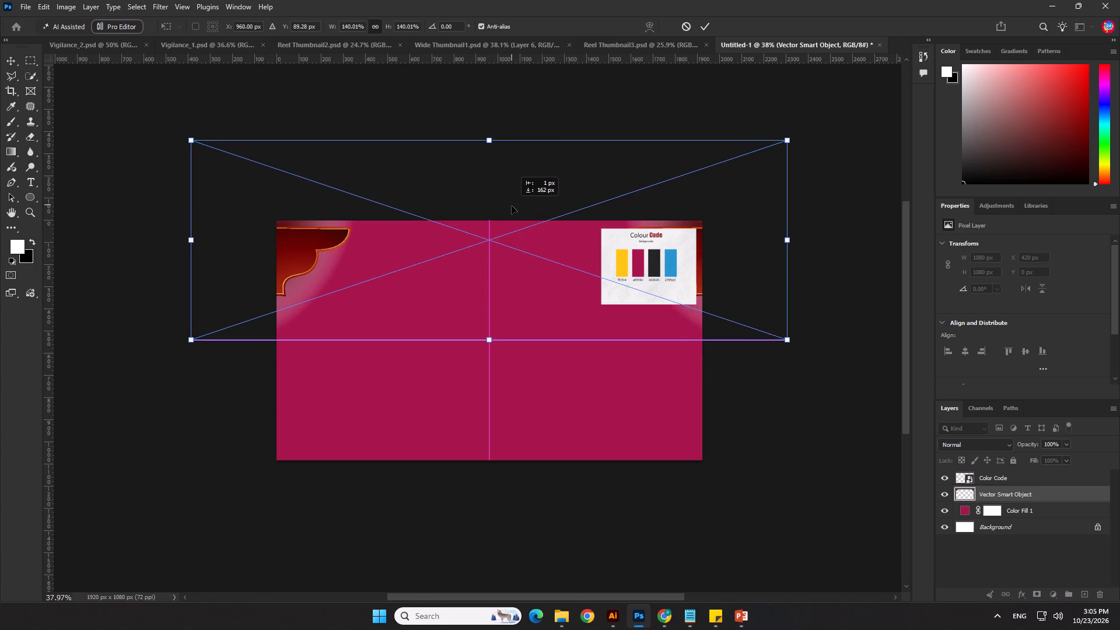
left_click_drag(512, 206, 514, 190)
key("Return")
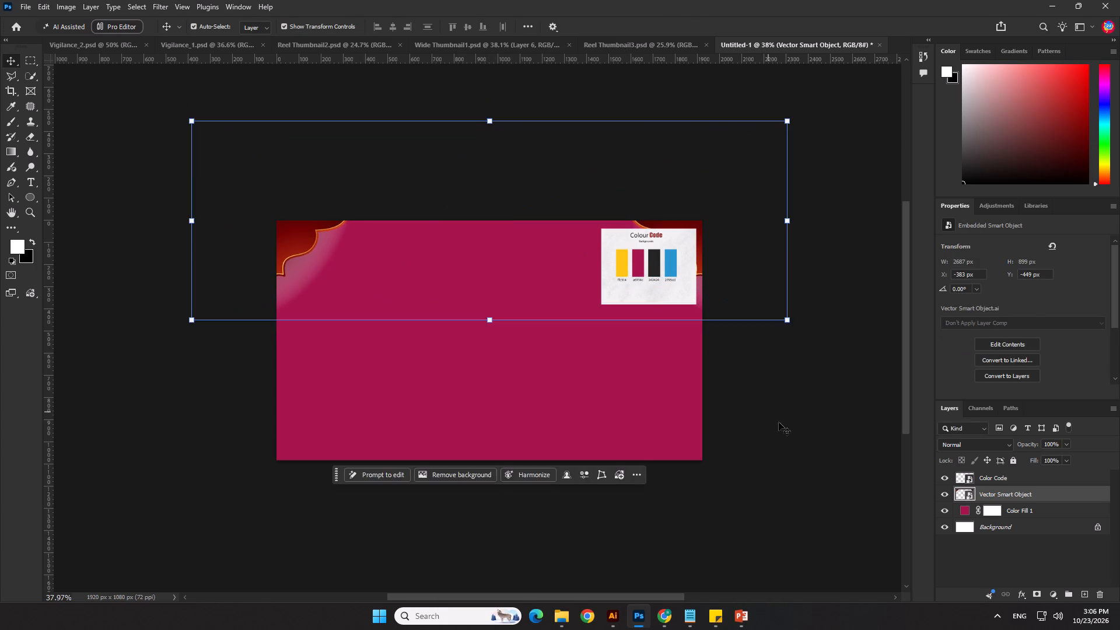
Move the colour code image off the upper-right ornament toward the canvas centre, to about X 1135 px, Y 319 px.
left_click(780, 431)
left_click_drag(665, 268, 592, 331)
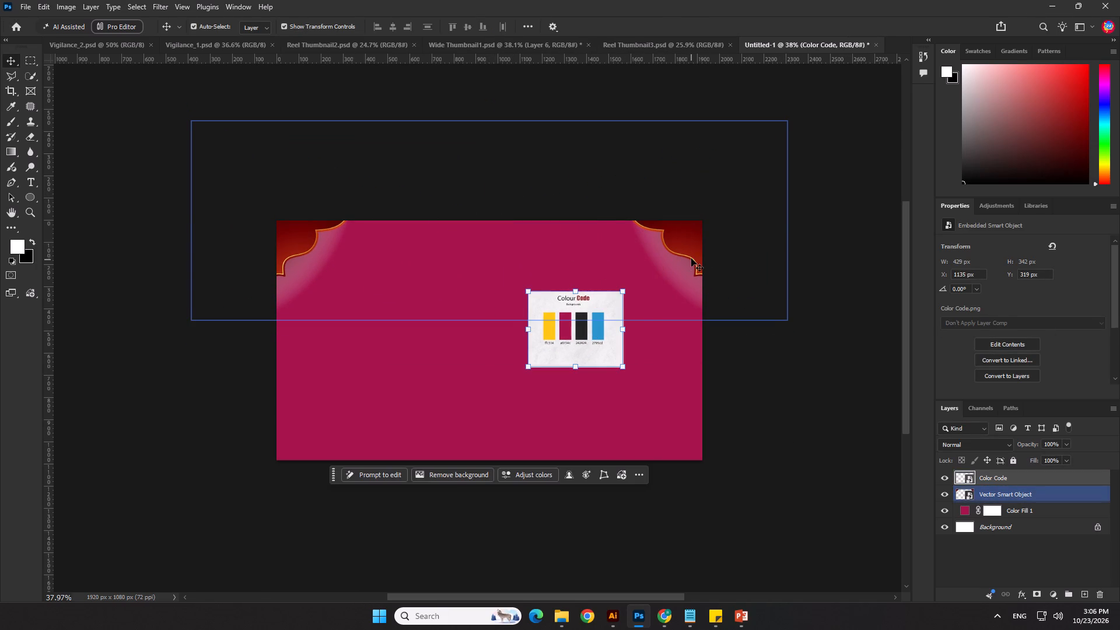
Open the ornament smart object's contents in Illustrator and delete only the soft glow ellipse behind the left corner ornament.
left_click(691, 253)
double_click(971, 494)
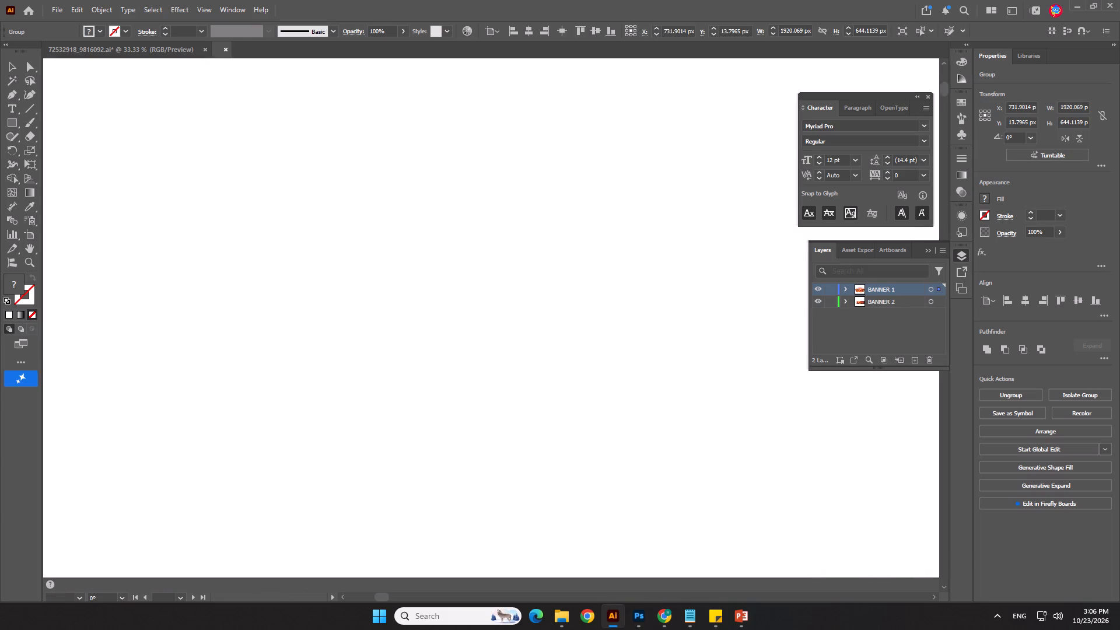
scroll(448, 279, "down", 2)
left_click(278, 142)
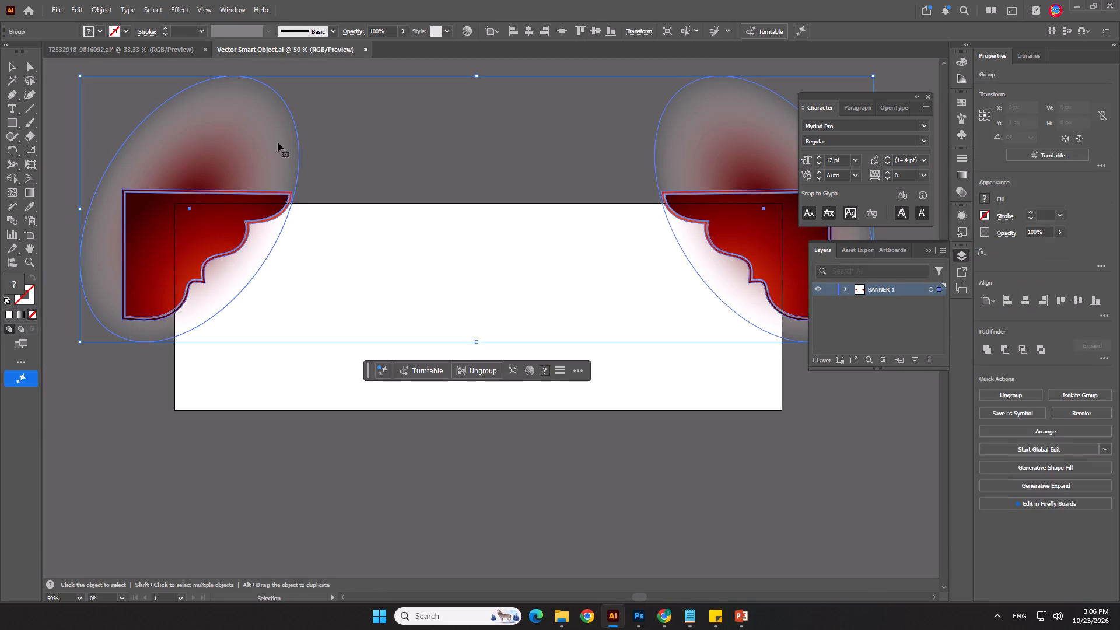
triple_click(278, 142)
key("Delete")
scroll(278, 142, "down", 2)
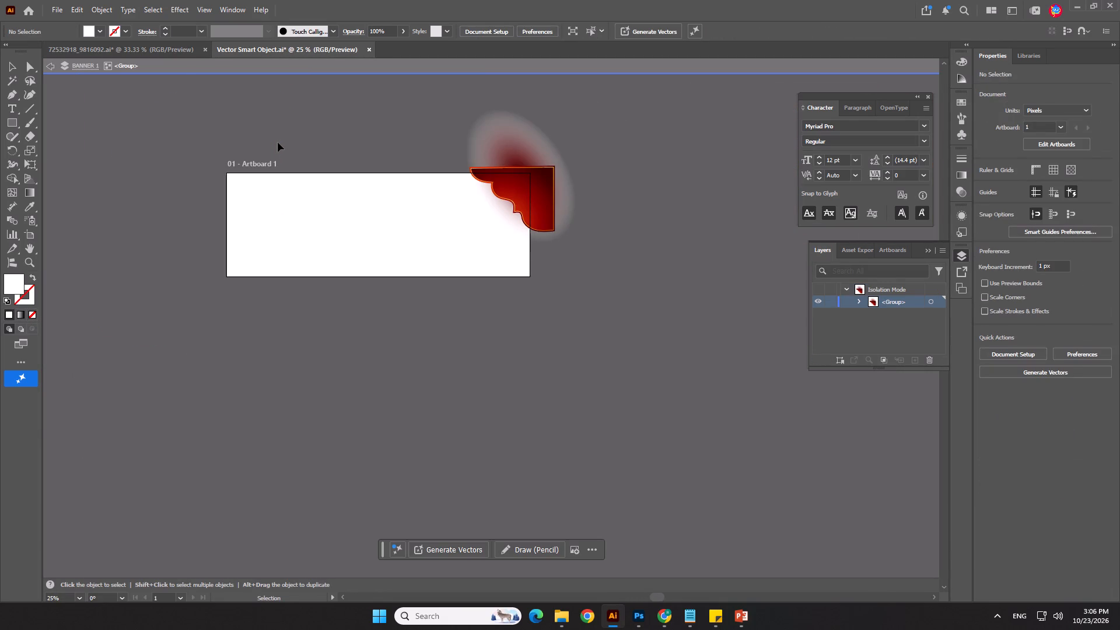
key("ctrl+z")
triple_click(282, 135)
key("Delete")
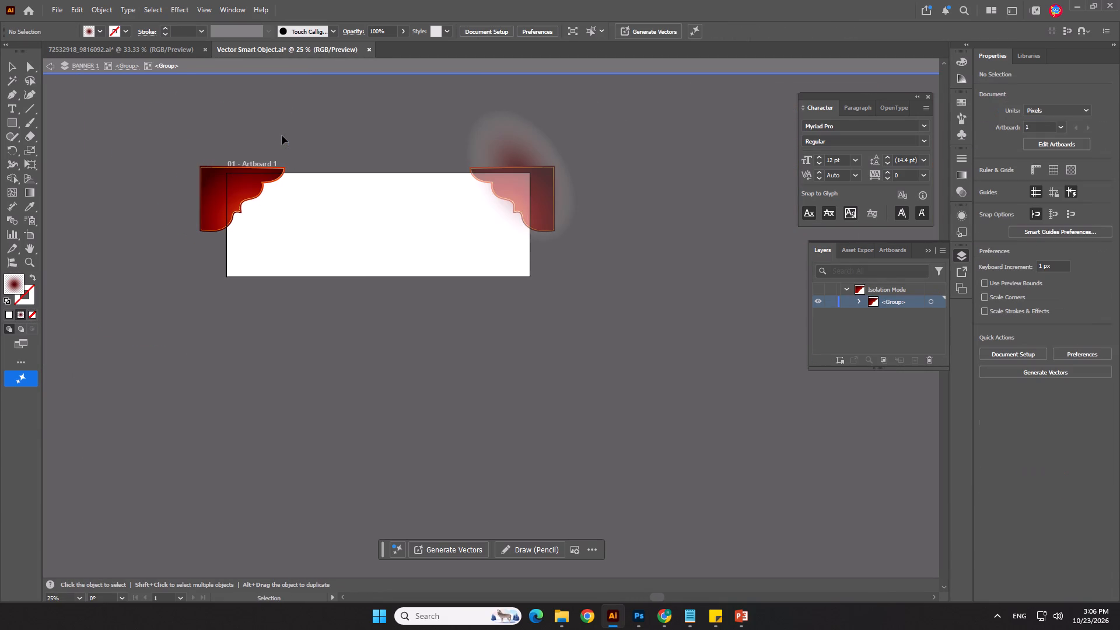
Delete the soft glow ellipse behind the right corner ornament.
double_click(549, 142)
left_click(539, 142)
triple_click(538, 137)
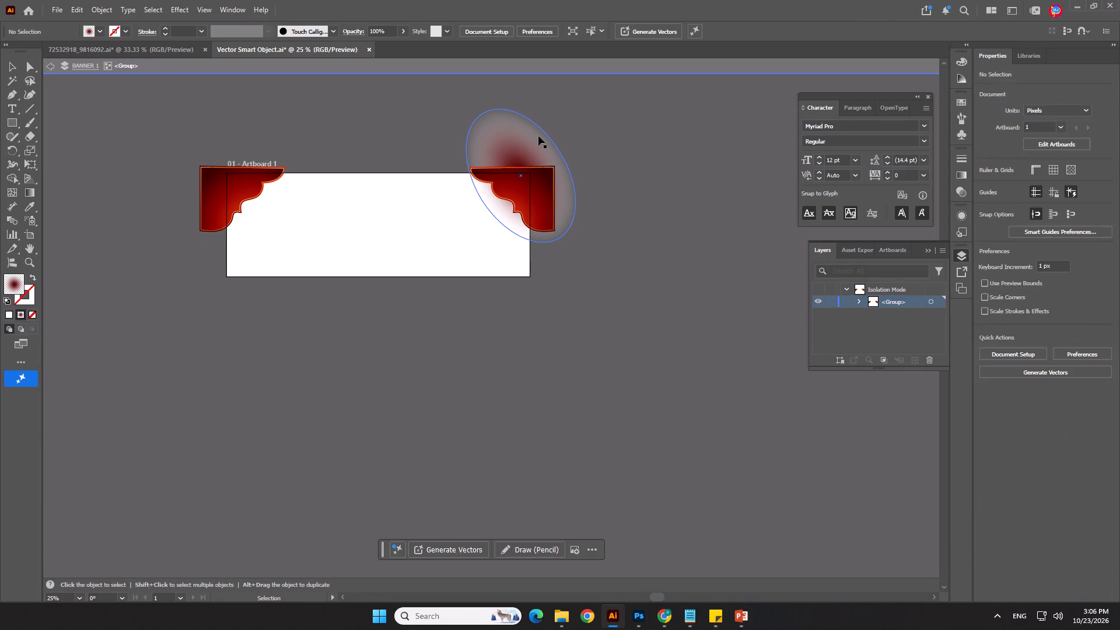
double_click(538, 134)
left_click(535, 128)
key("Delete")
left_click(635, 166)
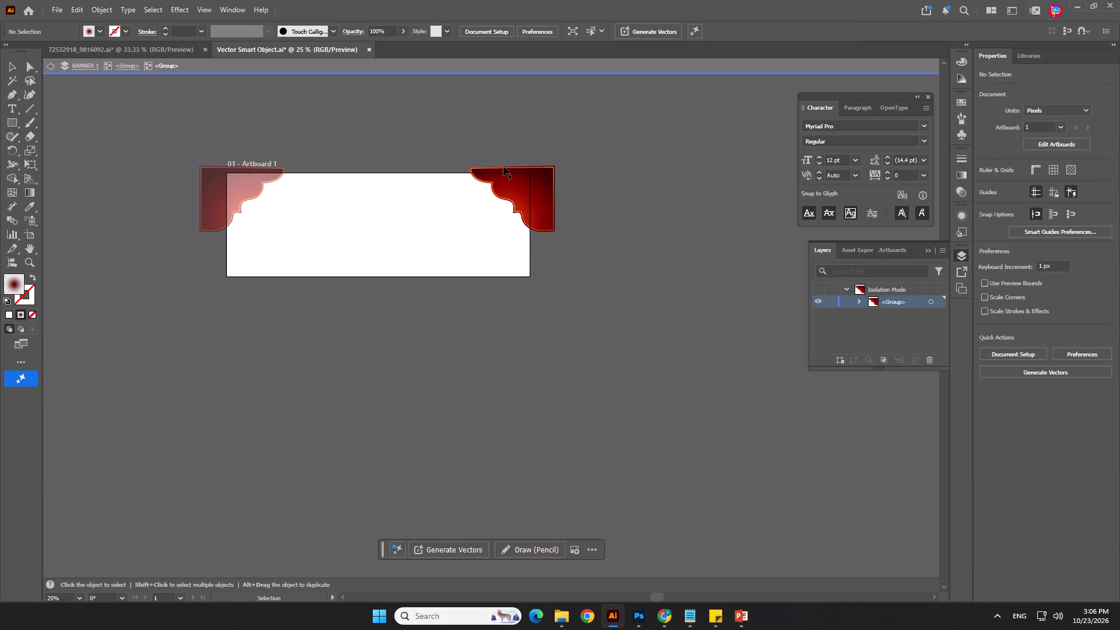
Leave group isolation, save the edited ornament smart object and return to the banner in Photoshop.
left_click(485, 150)
double_click(681, 260)
key("ctrl+s")
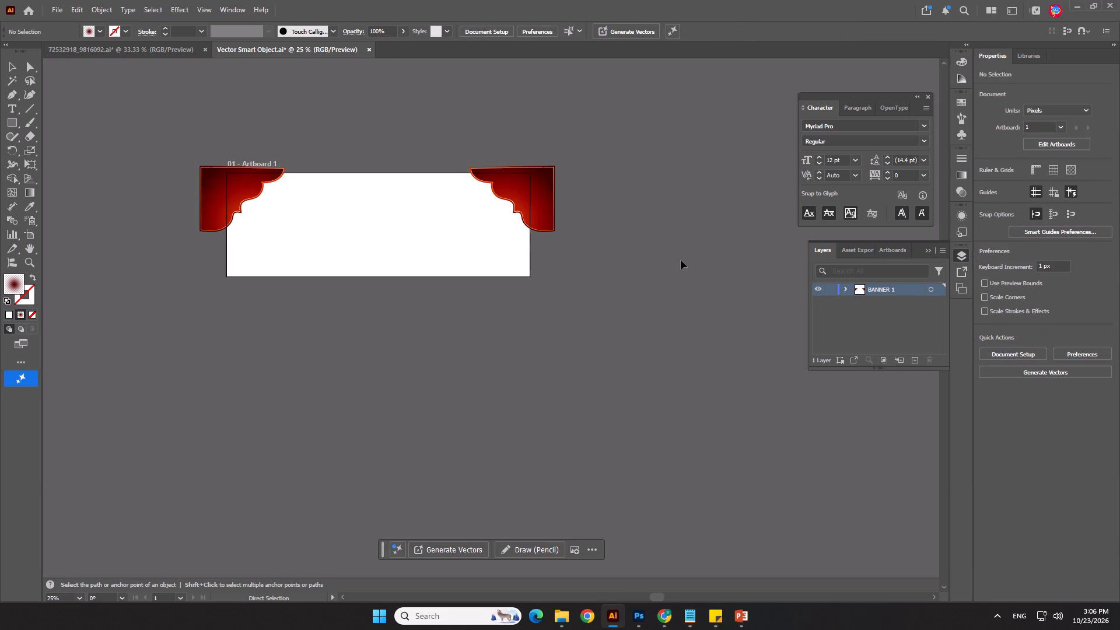
key("alt+Tab")
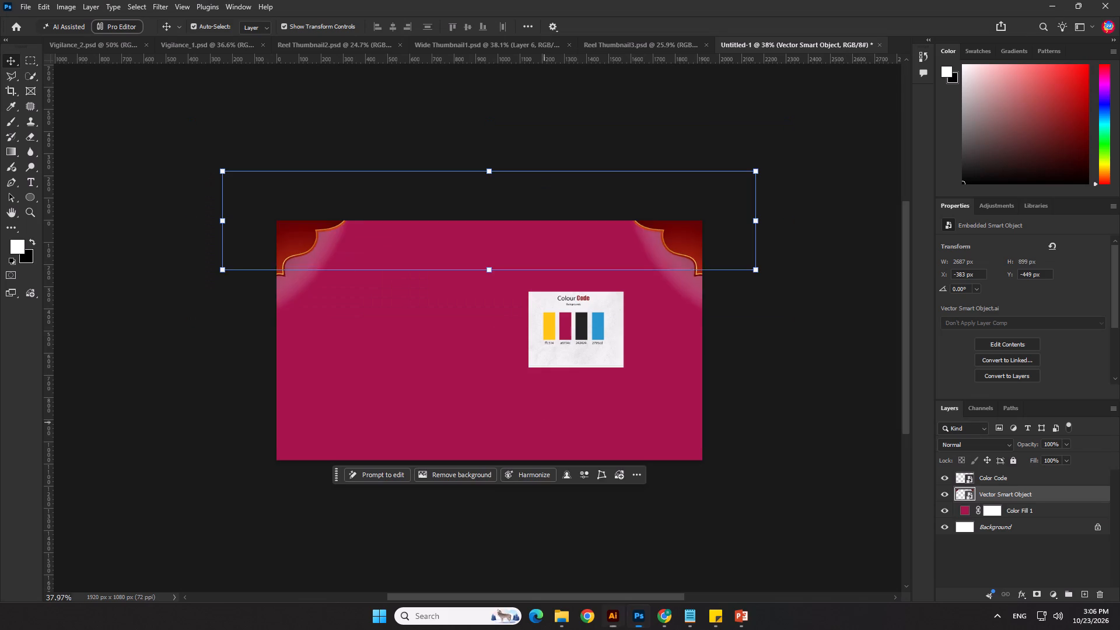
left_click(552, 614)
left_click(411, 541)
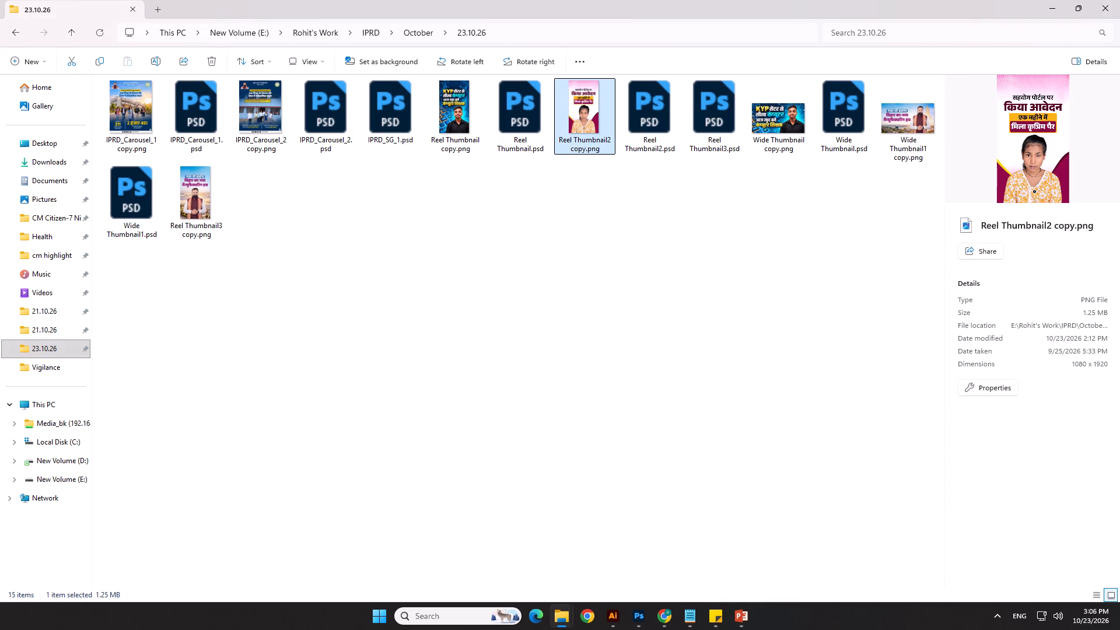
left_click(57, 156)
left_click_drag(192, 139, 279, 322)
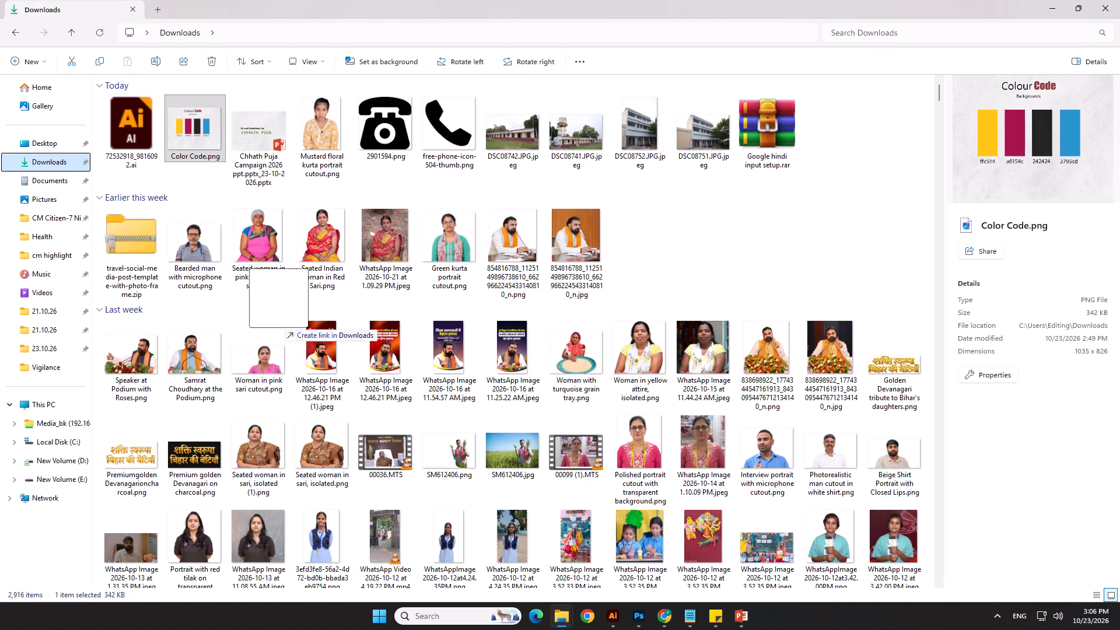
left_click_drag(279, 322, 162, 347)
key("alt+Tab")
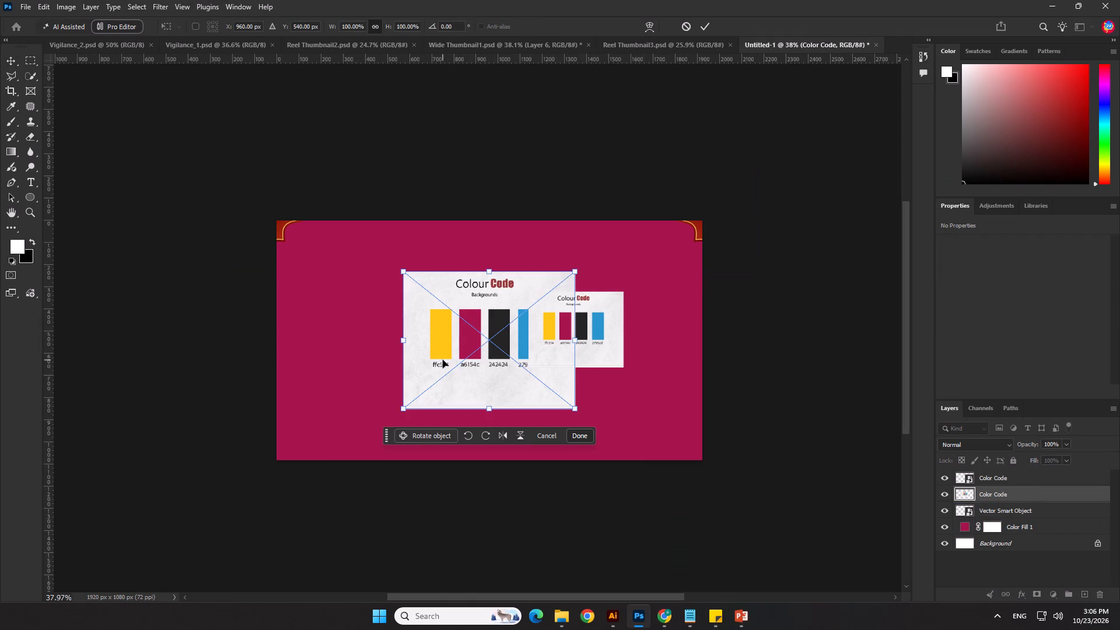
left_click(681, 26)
Scale the ornament smart object to about 124% and lower it to about Y -108 px so the ornaments fit both upper corners.
left_click(752, 219)
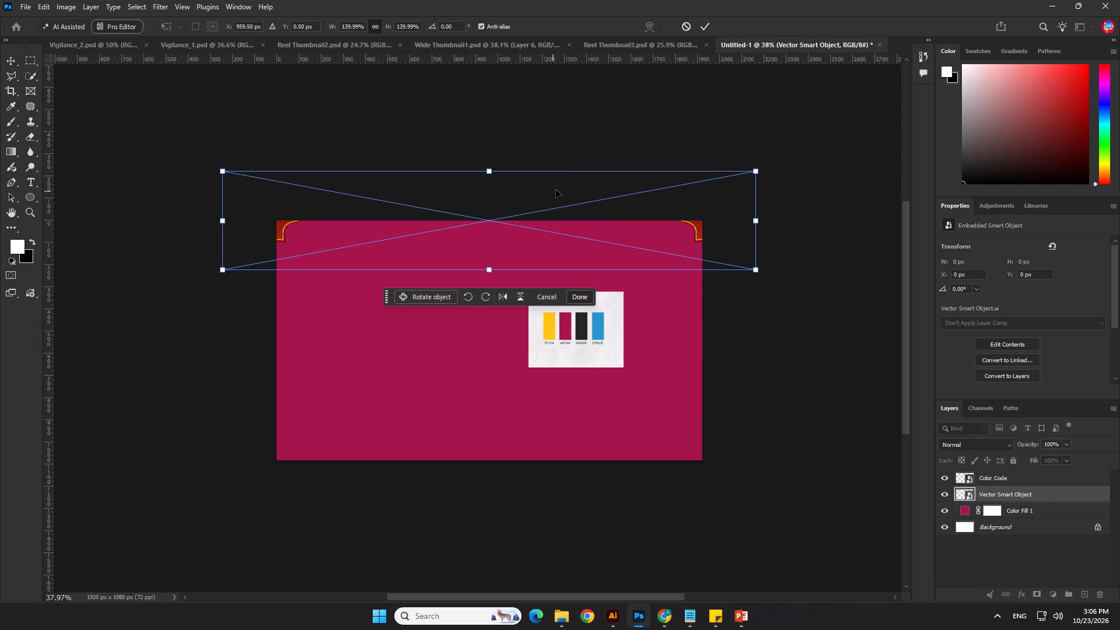
left_click_drag(482, 170, 485, 181)
key("Down")
key("Down")
key("Down")
key("Down")
key("Down")
key("Down")
key("Down")
key("Down")
key("Down")
key("Down")
key("Down")
key("Down")
key("Down")
key("Down")
key("Down")
key("Down")
key("Down")
key("Down")
key("Down")
key("Down")
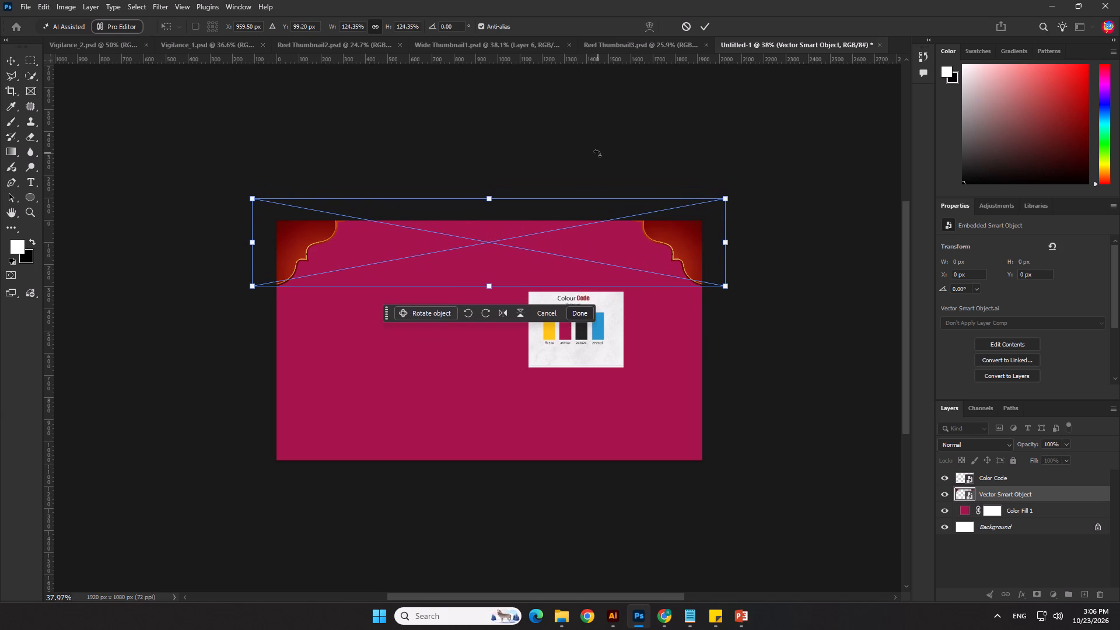
key("Up")
key("Up")
key("Up")
key("Return")
left_click(558, 146)
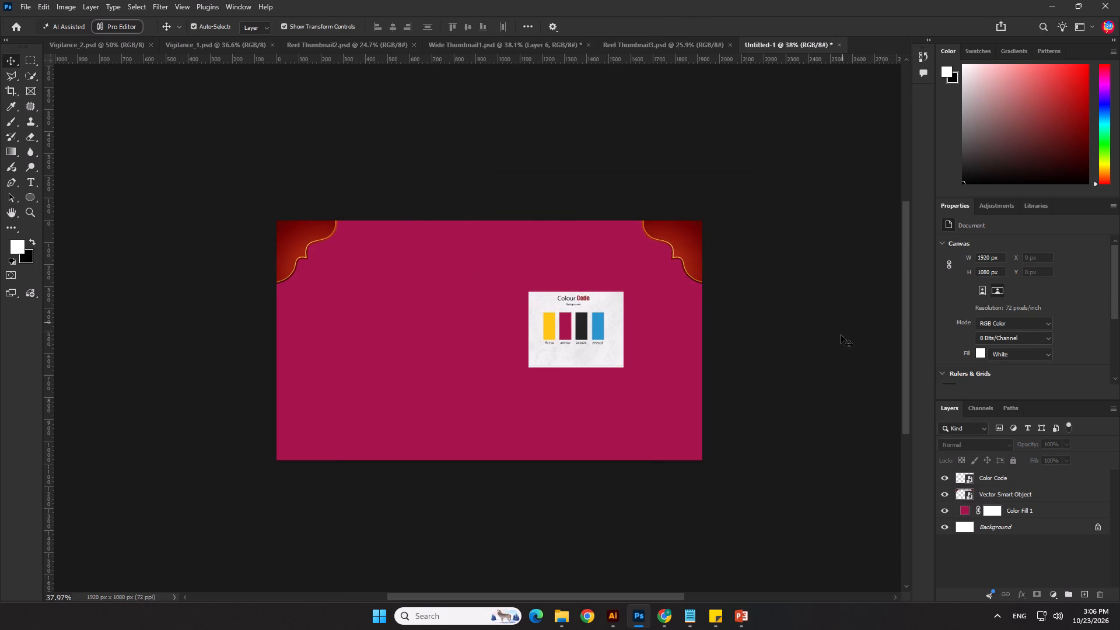
Set alignment to Canvas and centre the ornament smart object horizontally on it.
scroll(839, 337, "down", 4)
left_click(622, 263)
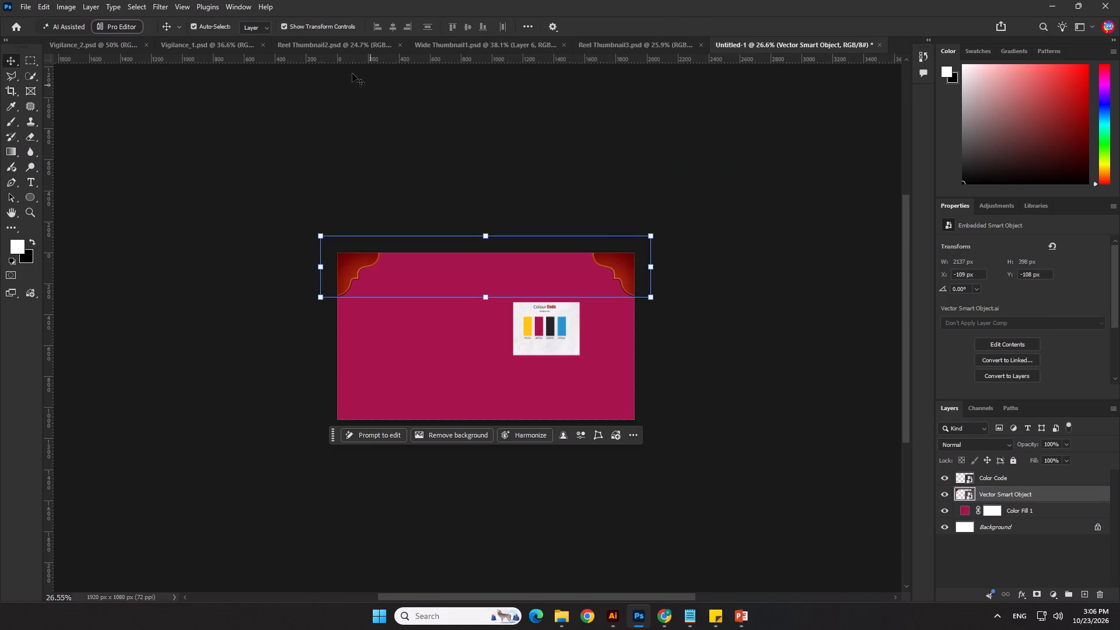
left_click(530, 29)
left_click_drag(554, 132, 556, 138)
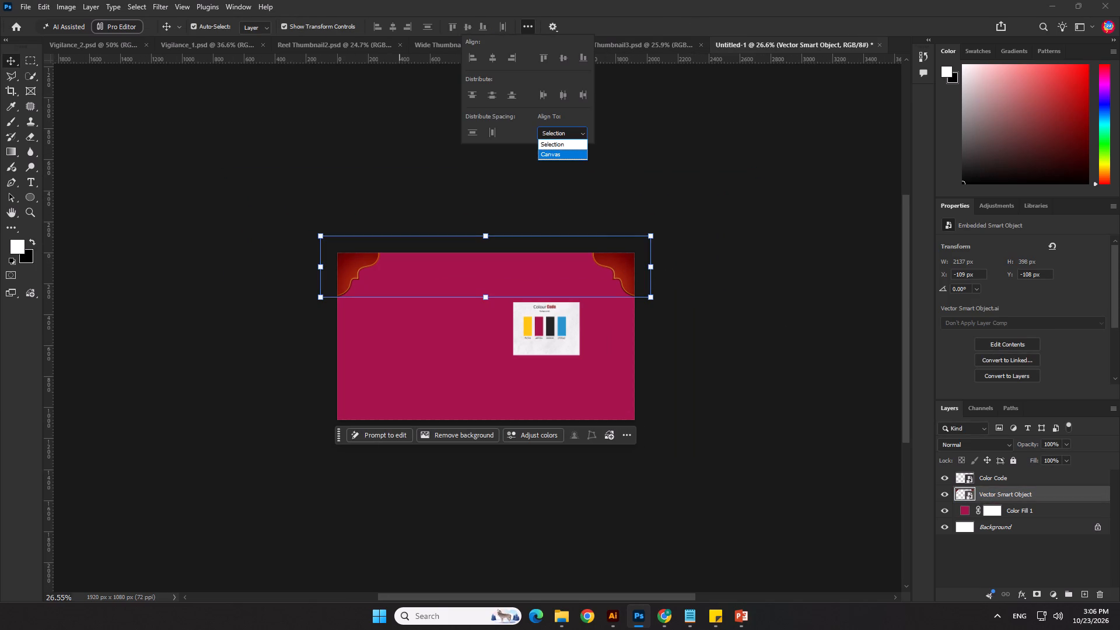
left_click(556, 150)
left_click(390, 24)
left_click(404, 139)
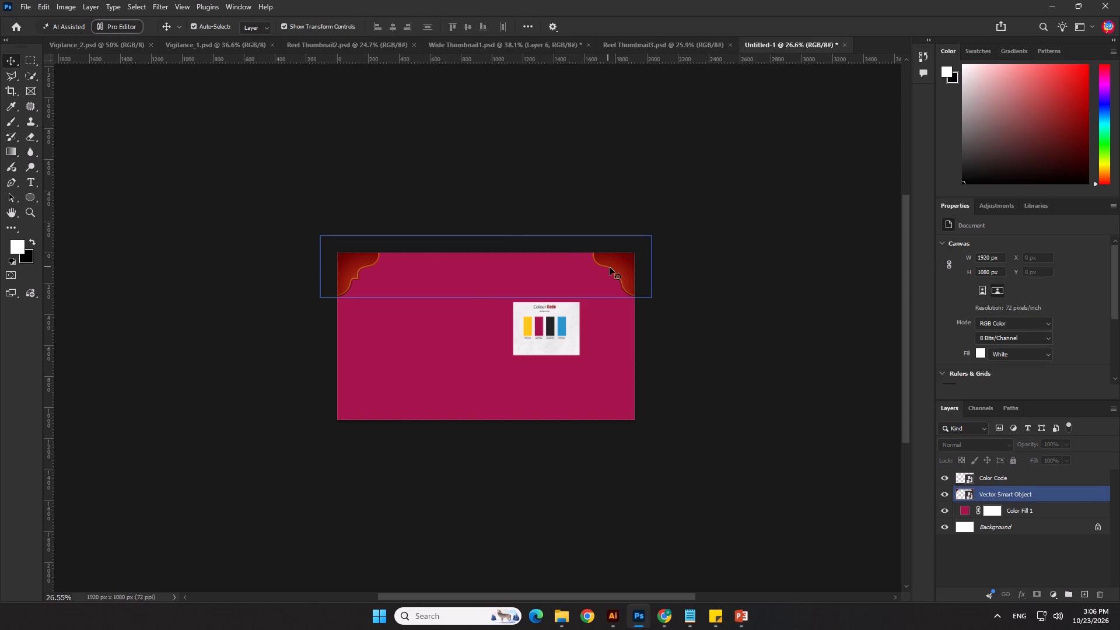
Open the ornament smart object's contents in Illustrator again, leaving nothing selected.
left_click(612, 265)
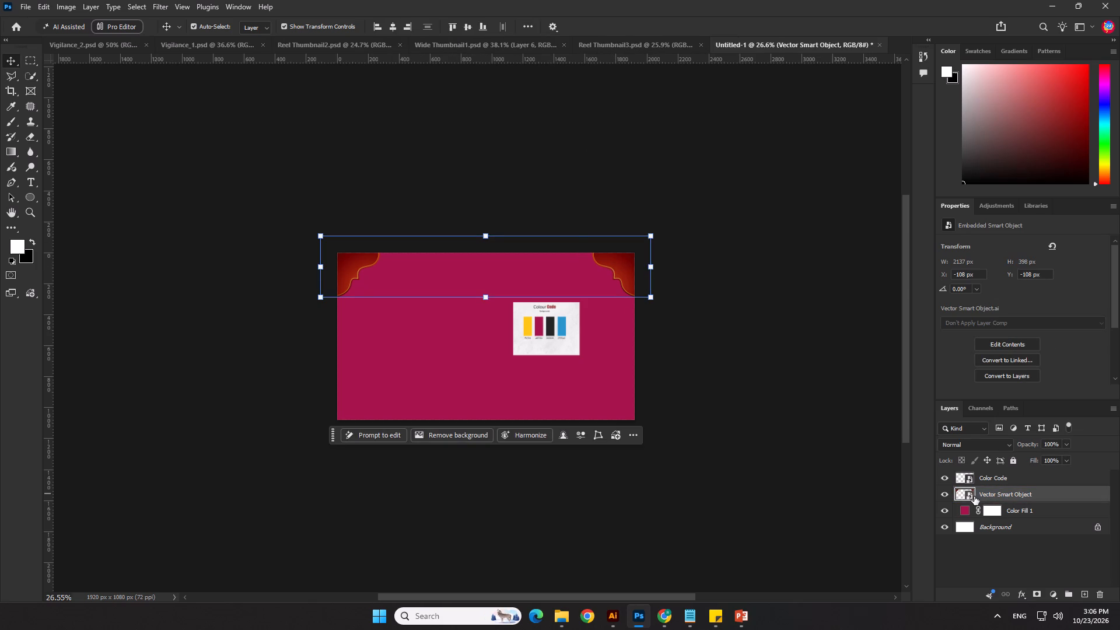
double_click(972, 496)
left_click(533, 199)
scroll(690, 384, "down", 2)
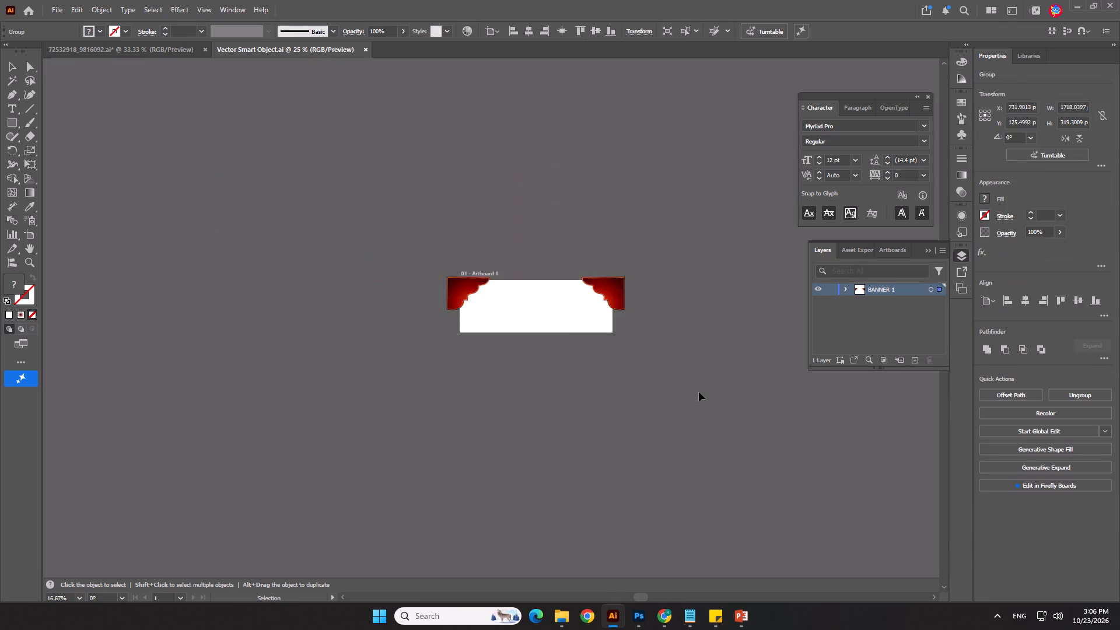
scroll(324, 283, "up", 1)
left_click(331, 331)
Place Color Code.png from the Downloads folder into the ornament file, beside the artboard's left edge.
left_click(565, 611)
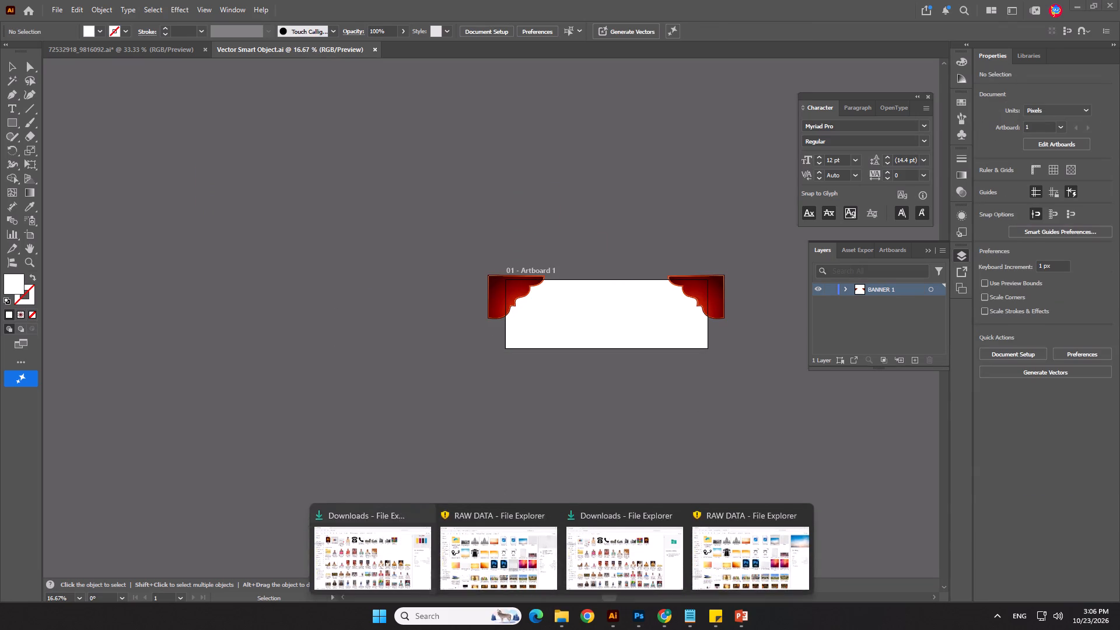
left_click(366, 538)
left_click_drag(199, 143, 271, 360)
key("alt+Tab")
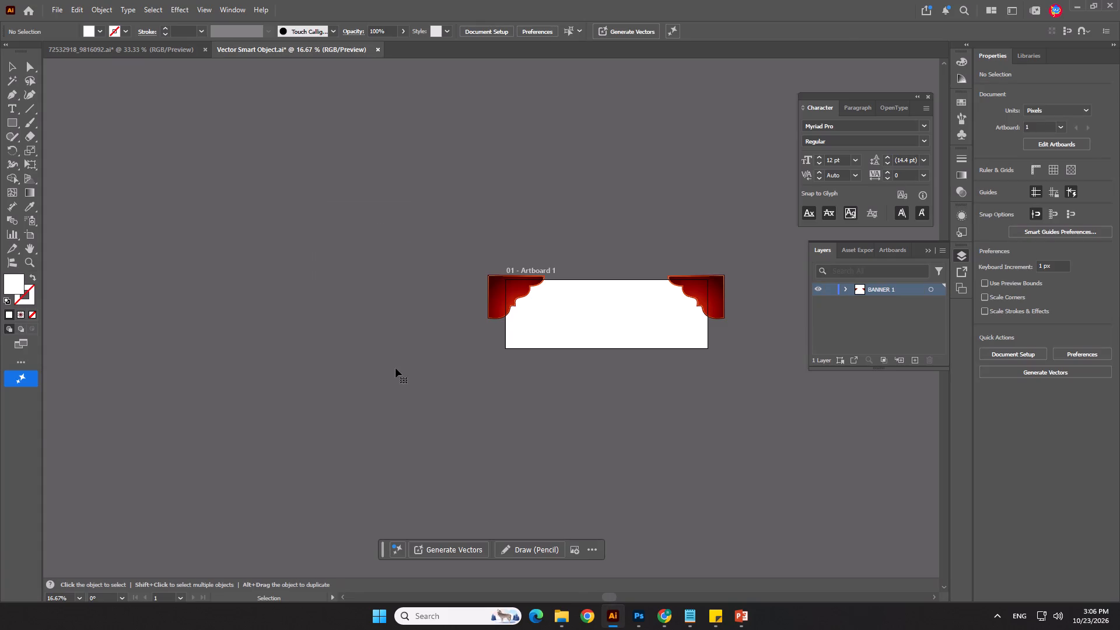
scroll(395, 368, "up", 3)
left_click_drag(143, 362, 510, 291)
Isolate the nested group of the left corner ornament and select it, keeping it in its original position.
scroll(479, 313, "down", 5)
scroll(543, 293, "up", 4)
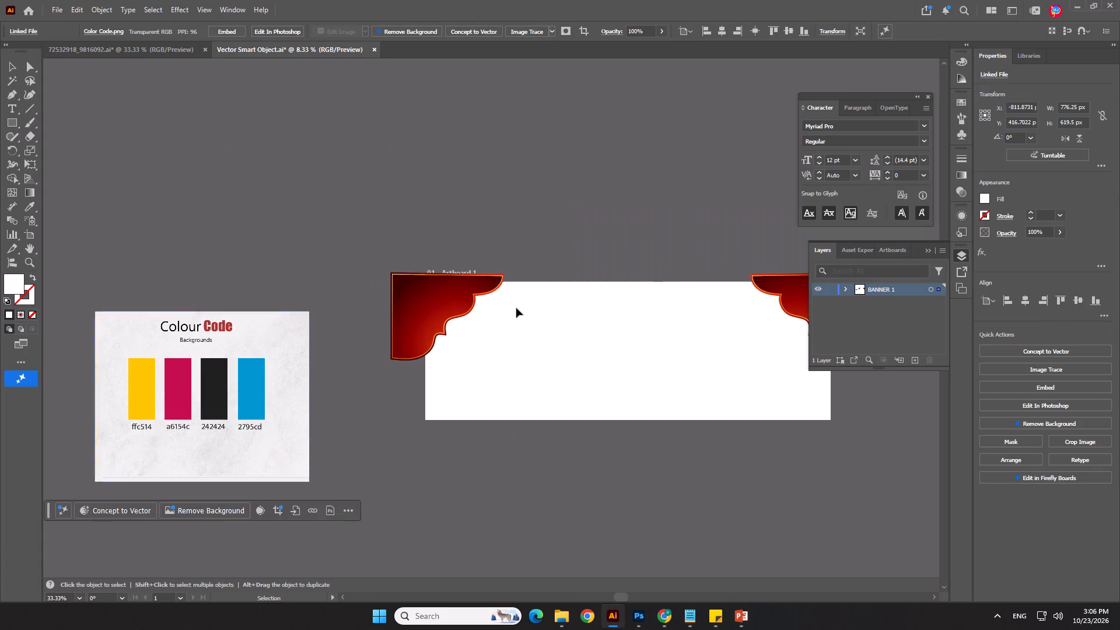
left_click(463, 295)
double_click(461, 295)
left_click(449, 304)
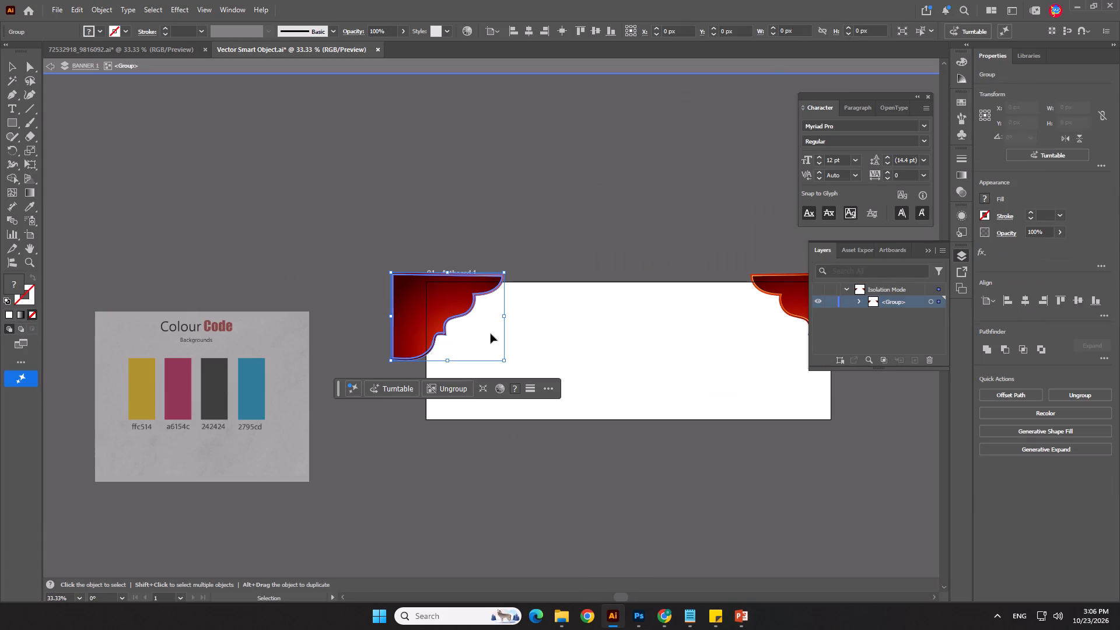
double_click(450, 306)
left_click(449, 301)
left_click_drag(447, 307, 464, 235)
key("ctrl+z")
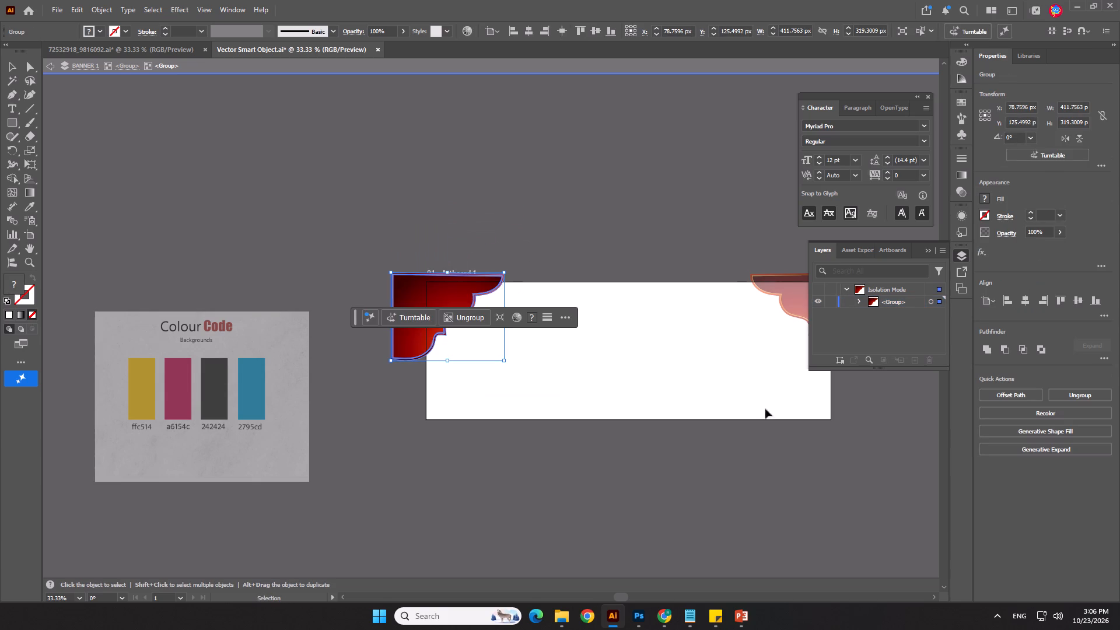
Isolate the left ornament's innermost group and select its red gradient-filled shape, with the gradient settings shown.
left_click(957, 259)
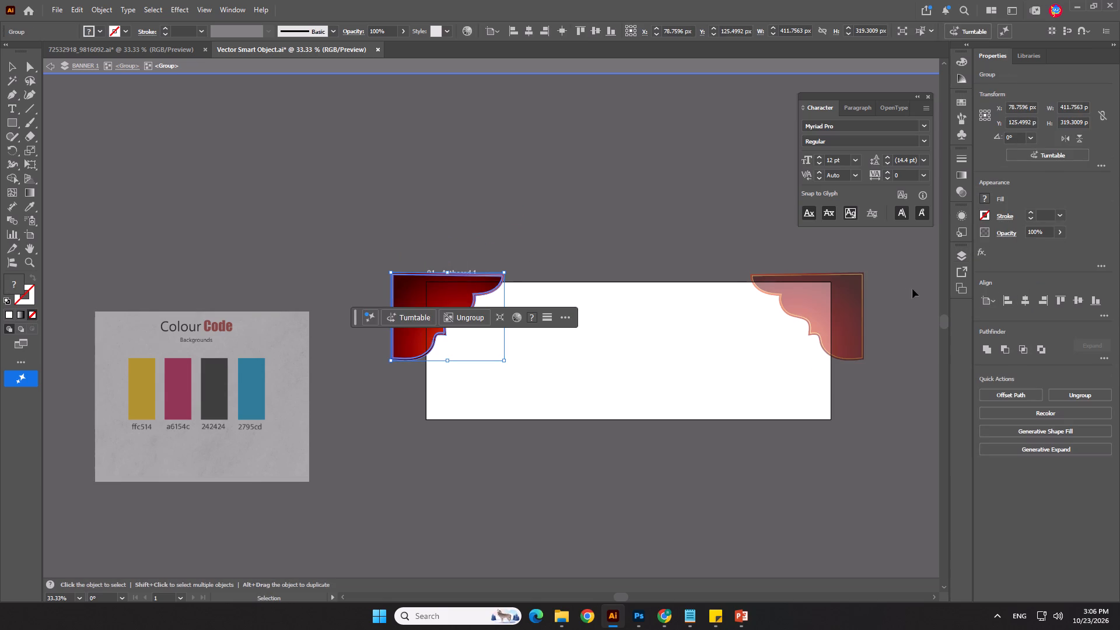
left_click(960, 257)
left_click(857, 303)
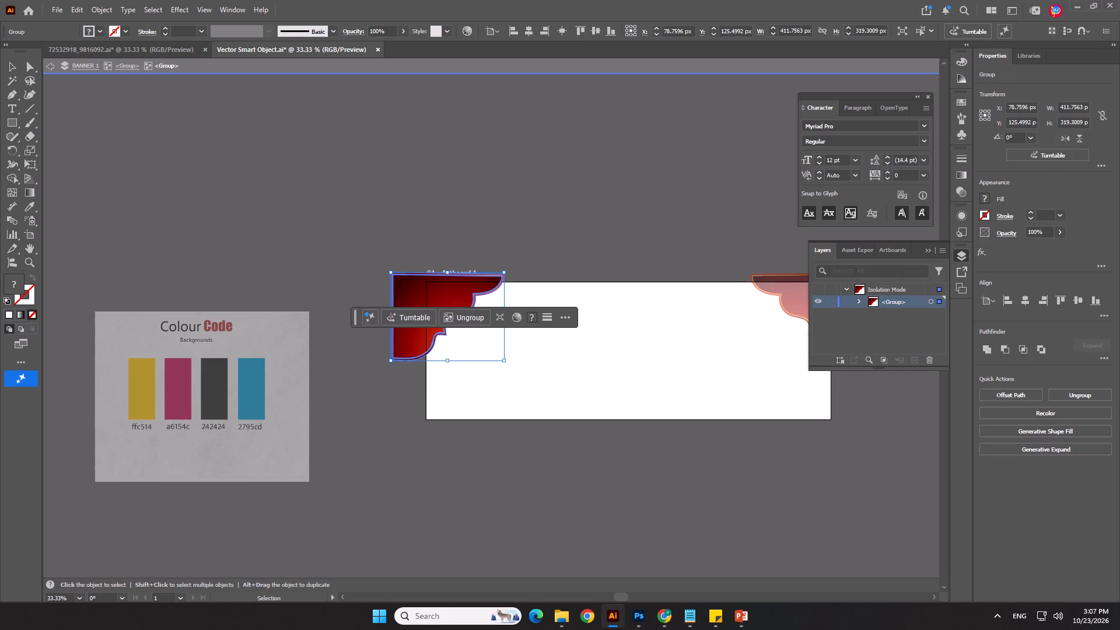
left_click(884, 315)
left_click(816, 315)
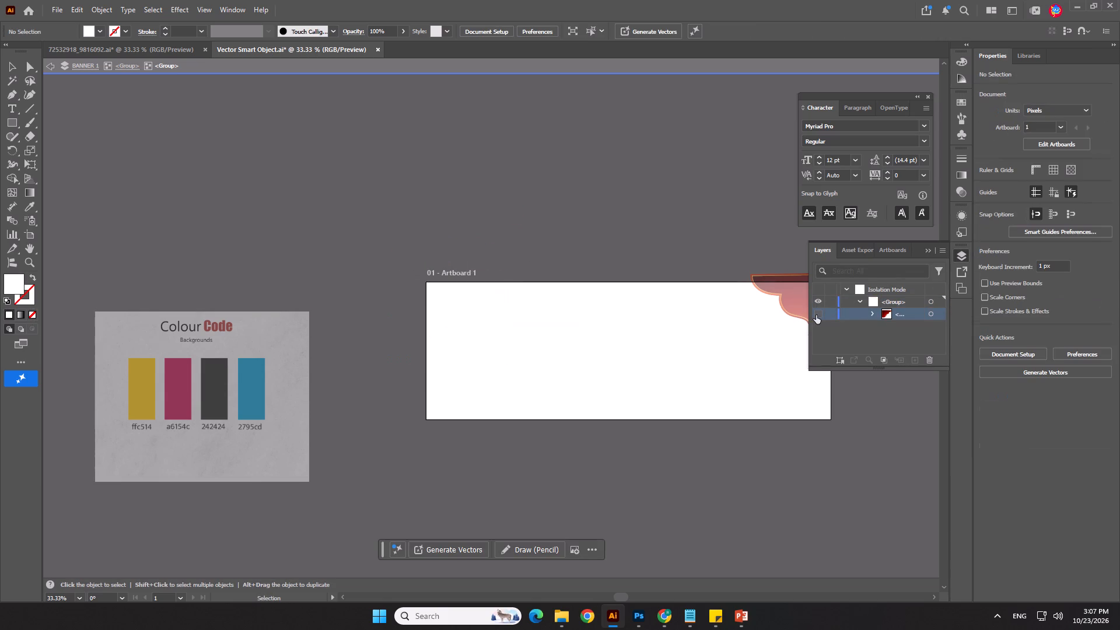
left_click(816, 315)
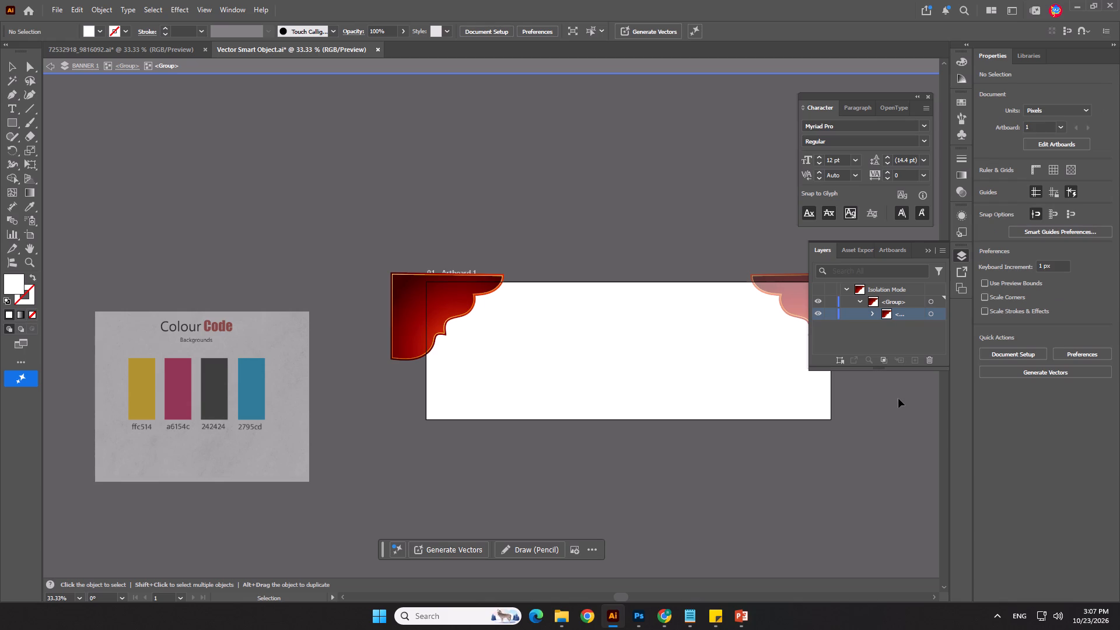
left_click(961, 174)
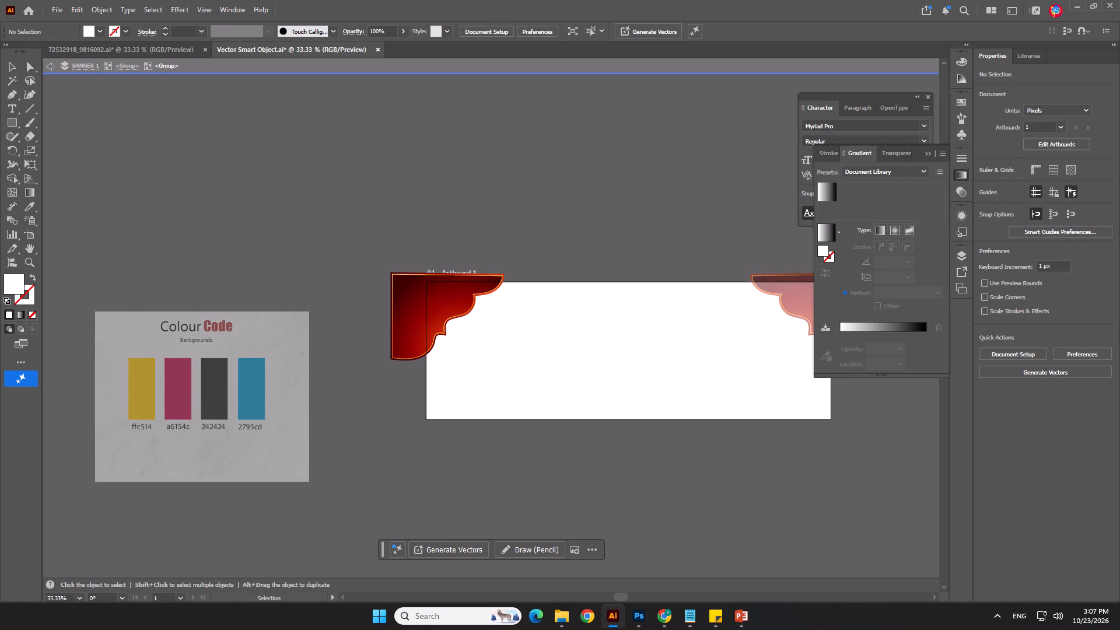
double_click(444, 295)
left_click(444, 297)
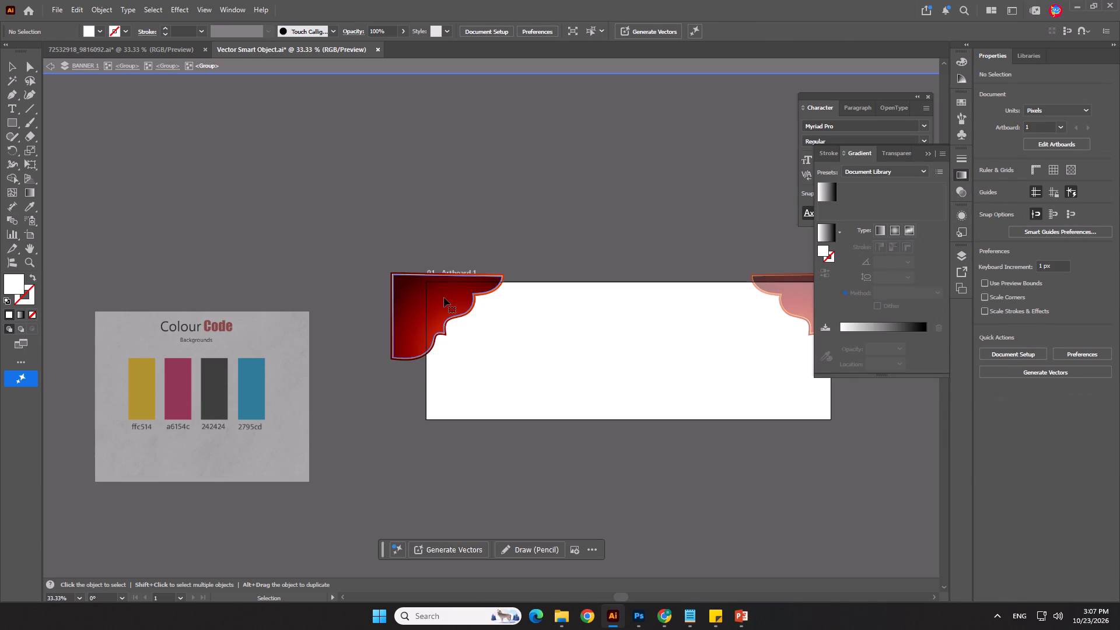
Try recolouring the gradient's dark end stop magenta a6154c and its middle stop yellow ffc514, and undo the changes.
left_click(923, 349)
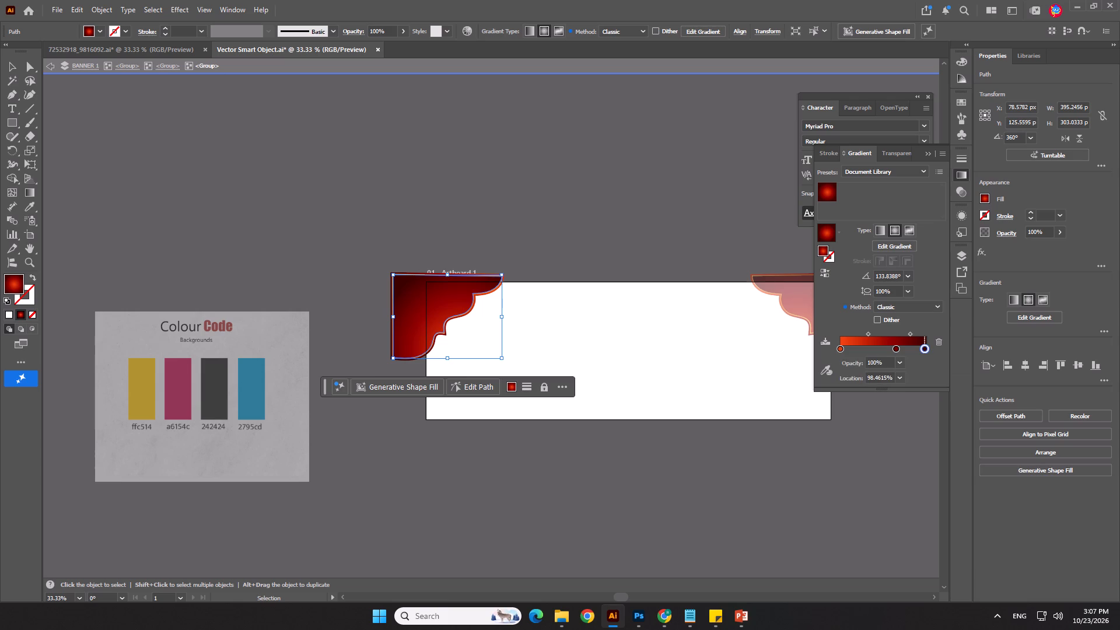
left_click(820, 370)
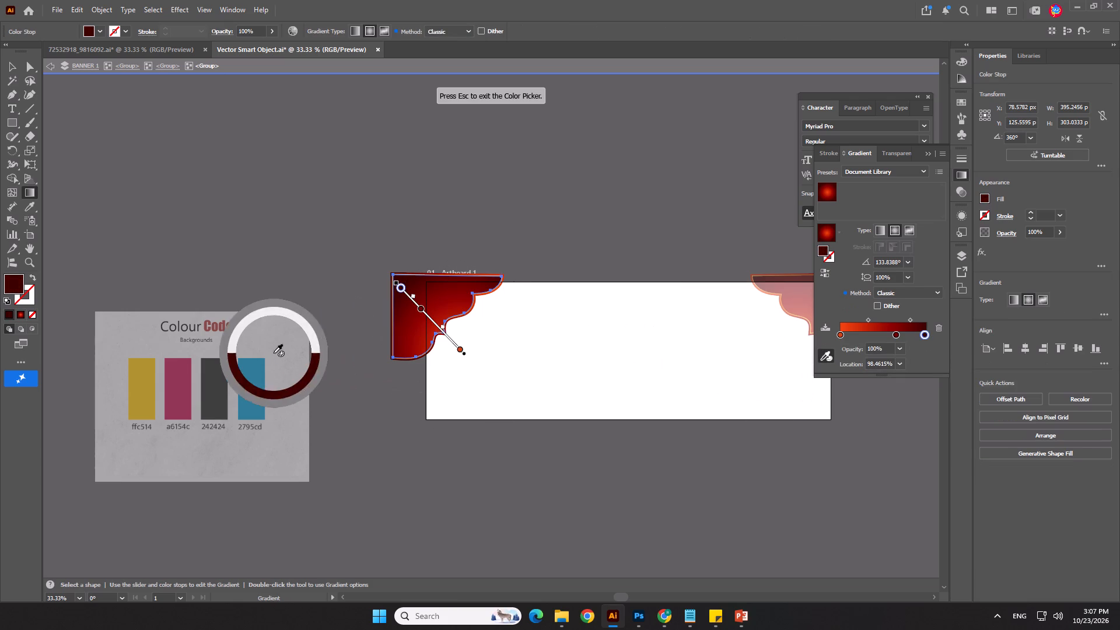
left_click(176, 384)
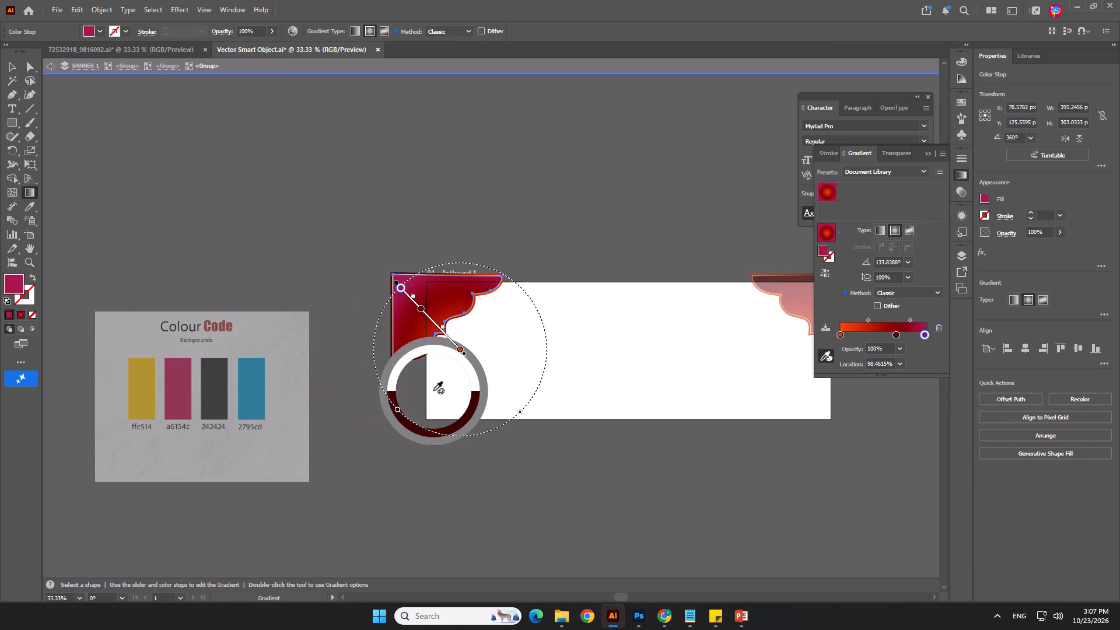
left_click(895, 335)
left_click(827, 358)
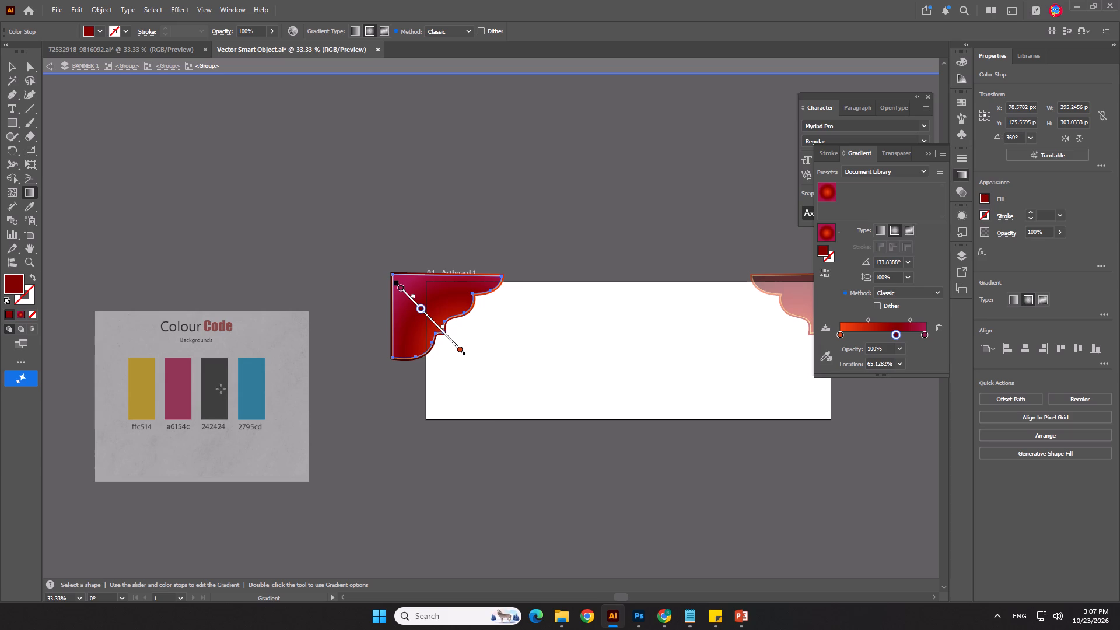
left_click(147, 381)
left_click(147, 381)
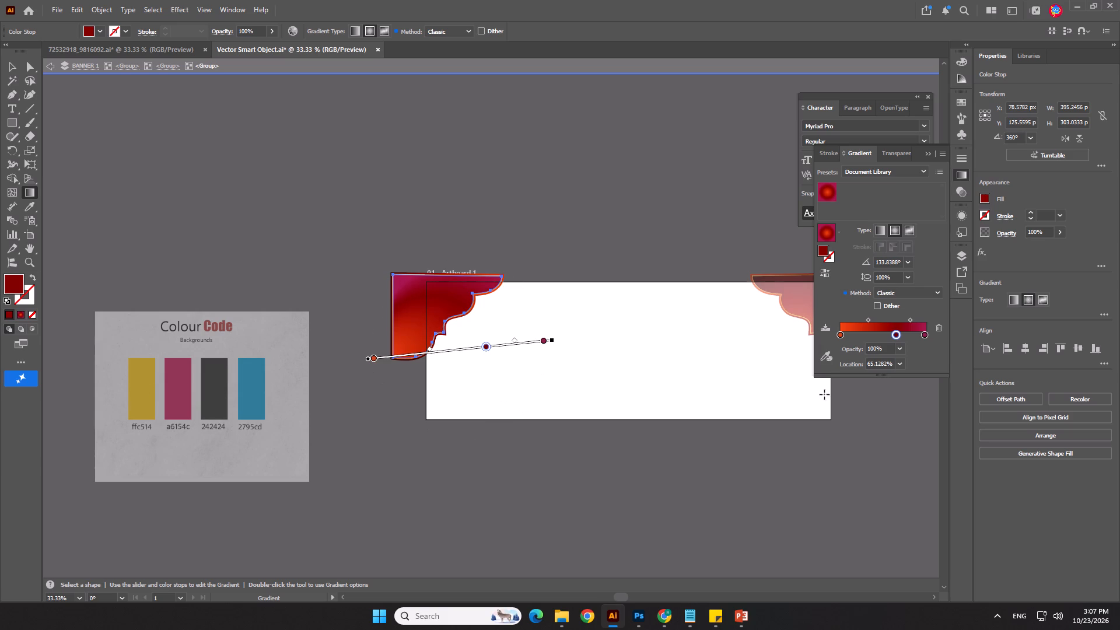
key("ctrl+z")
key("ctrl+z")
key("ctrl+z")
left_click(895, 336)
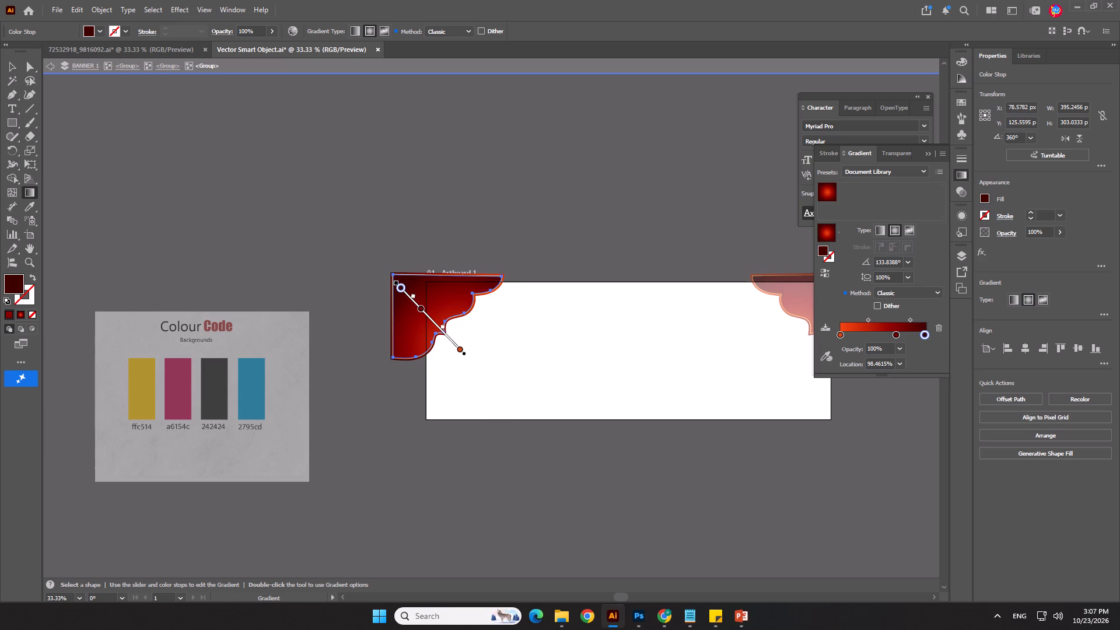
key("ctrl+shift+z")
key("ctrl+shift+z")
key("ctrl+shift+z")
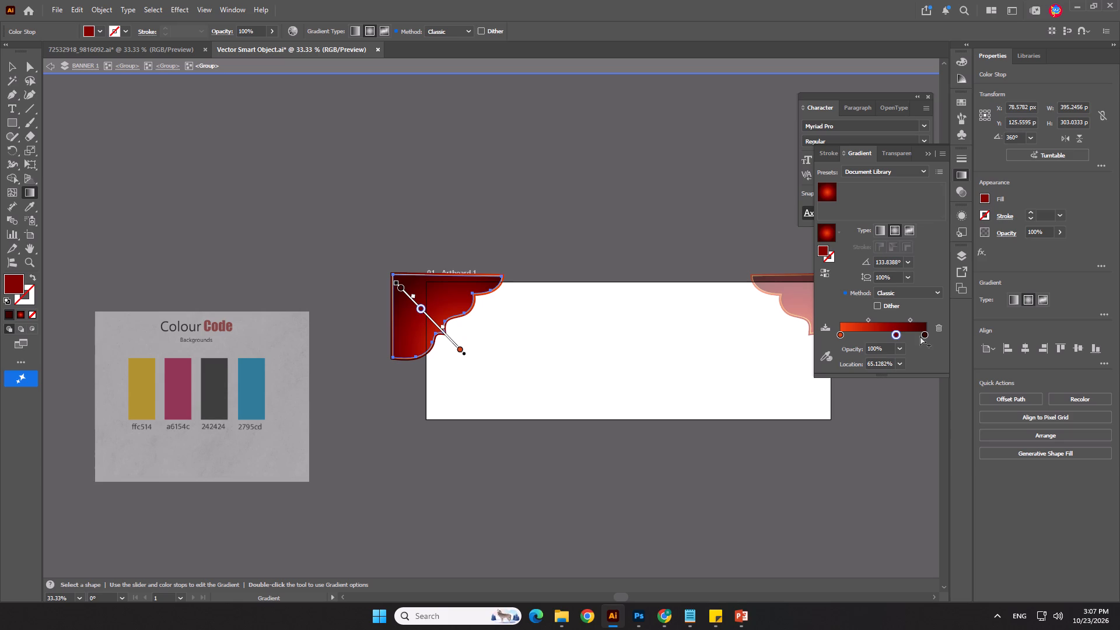
Recolour the left ornament gradient's dark end stop and middle stop with magenta a6154c sampled from the colour code image.
left_click(923, 336)
left_click(829, 355)
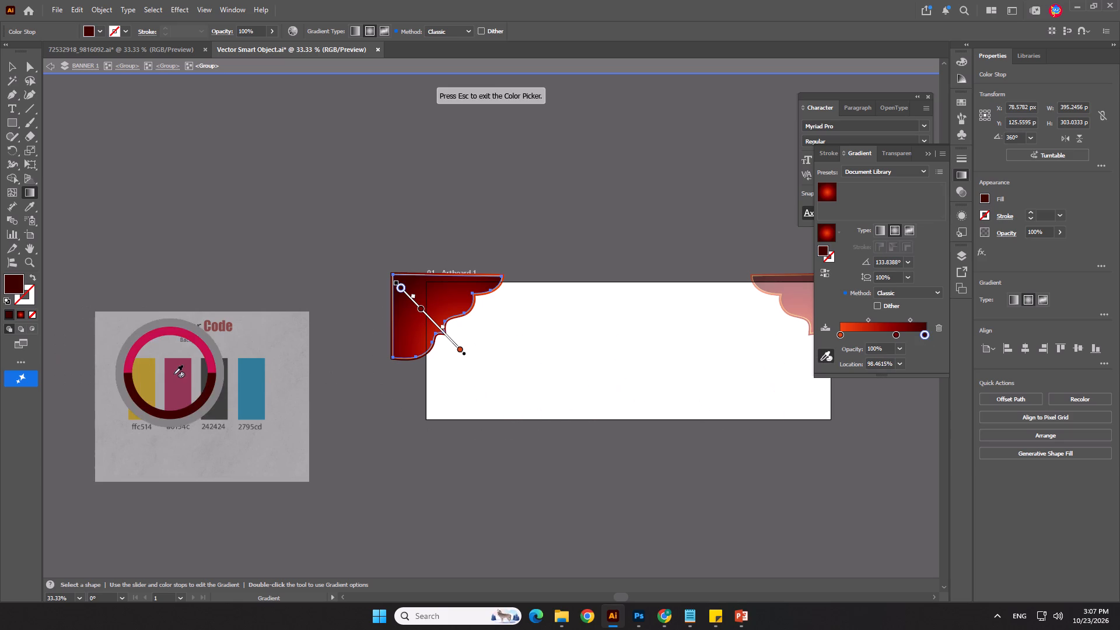
left_click(183, 376)
left_click(894, 335)
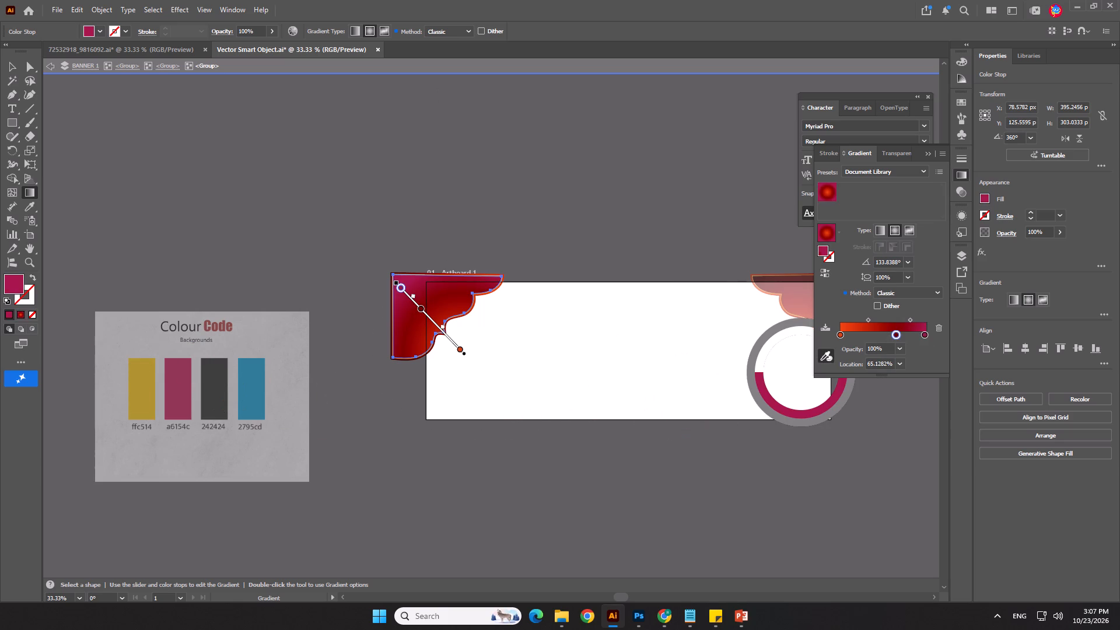
left_click(181, 409)
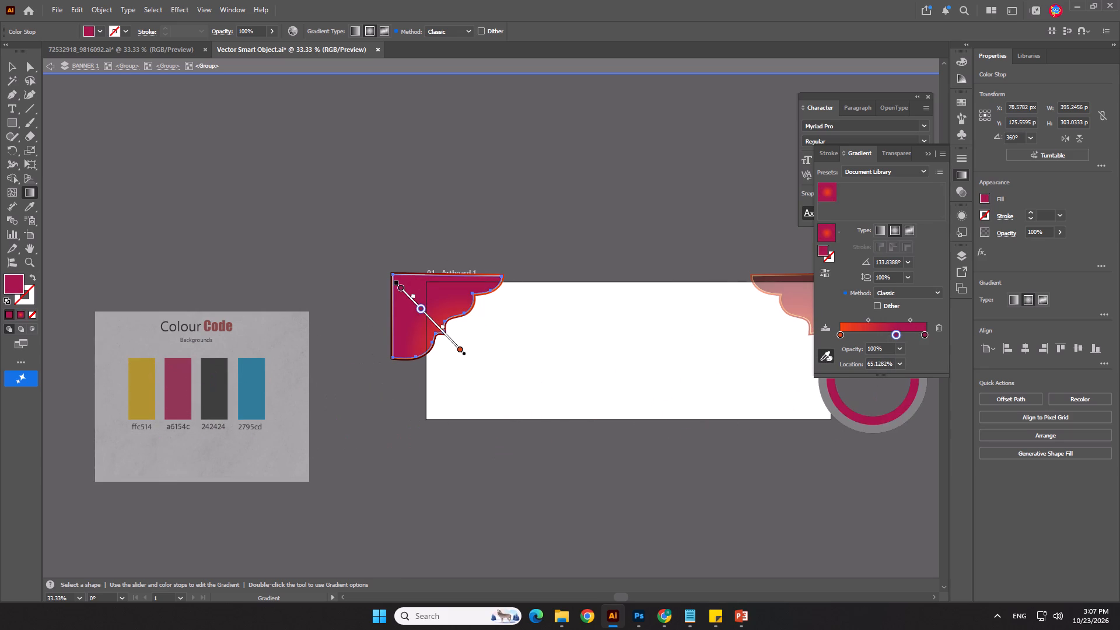
Darken the dark end stop of the left ornament's gradient to deep magenta 680733.
left_click(926, 335)
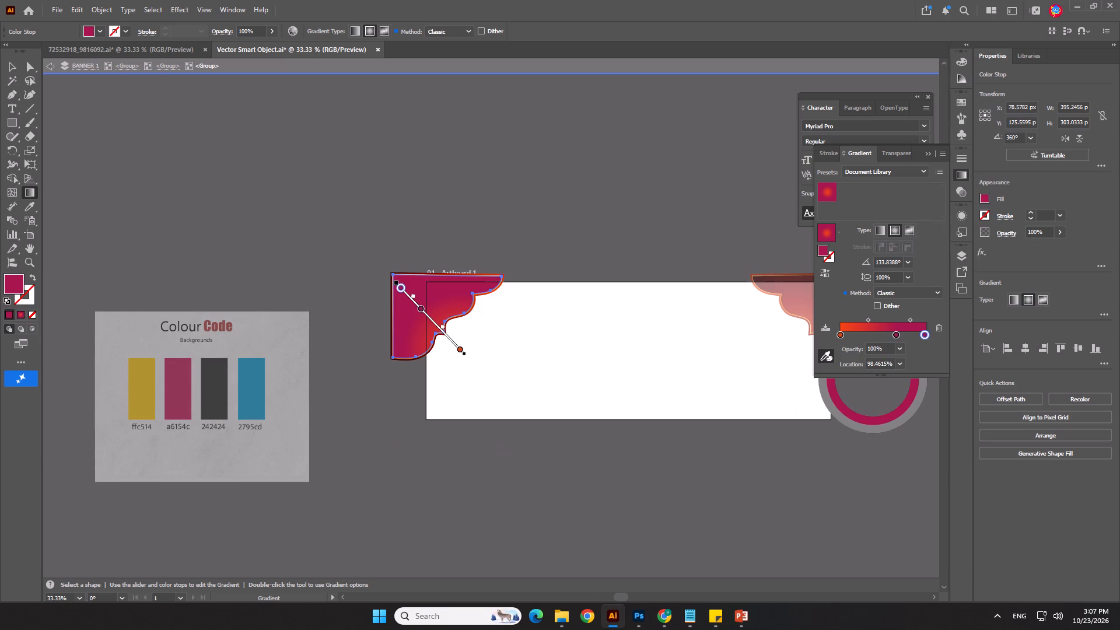
double_click(926, 335)
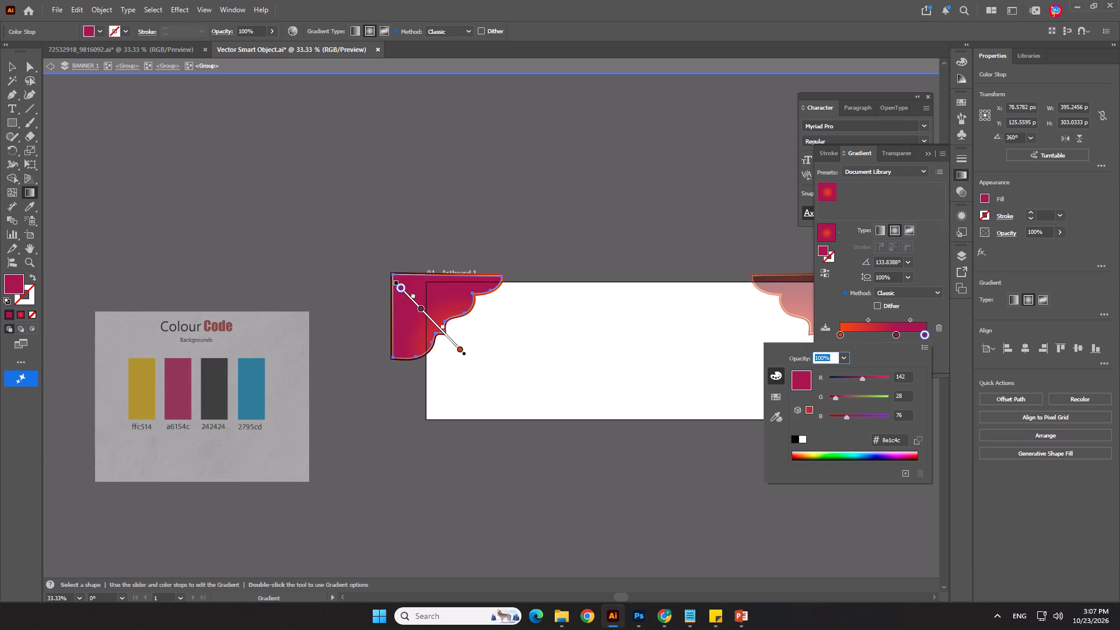
left_click(817, 377)
double_click(803, 380)
left_click(13, 289)
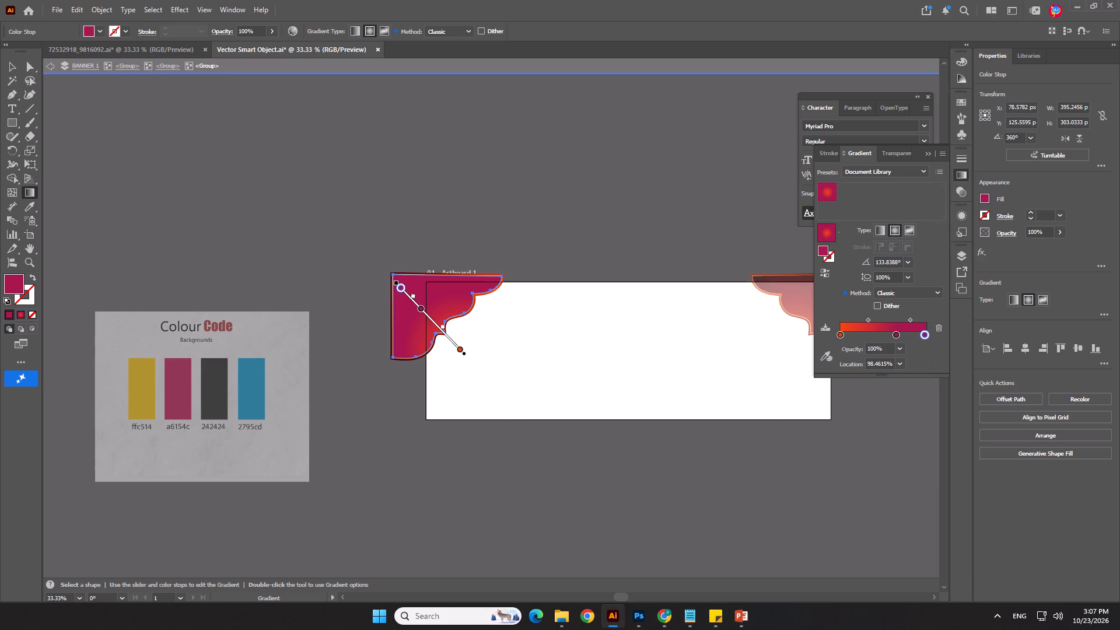
double_click(15, 279)
left_click(824, 334)
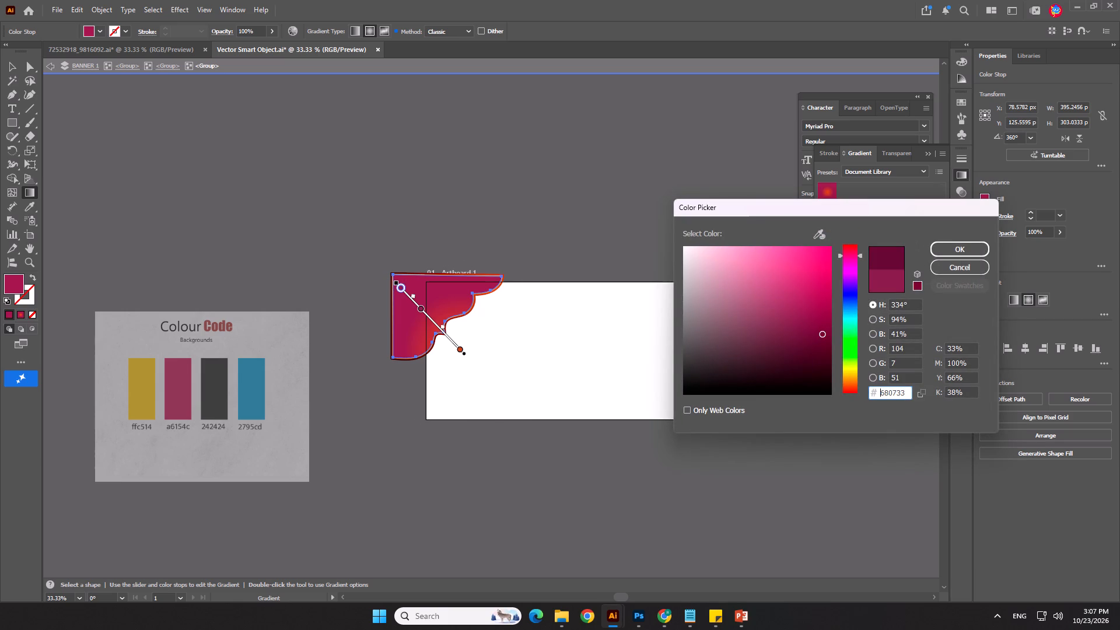
left_click(950, 252)
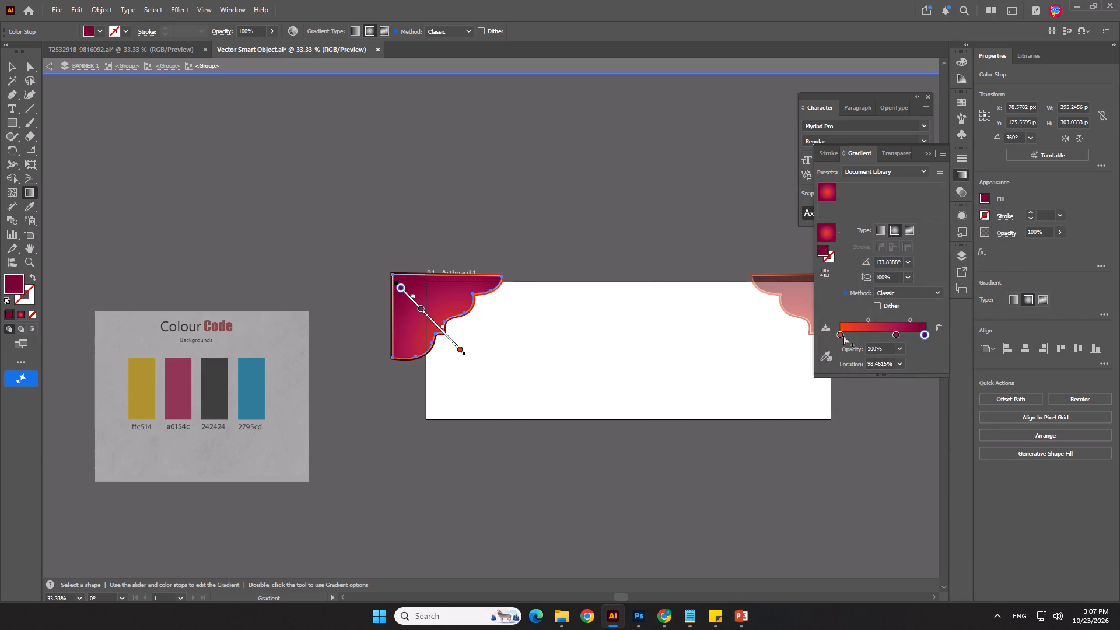
Recolour the gradient's orange start stop with the colour code's magenta, brighten it to vivid pink, and leave the group isolation.
left_click(841, 335)
double_click(18, 285)
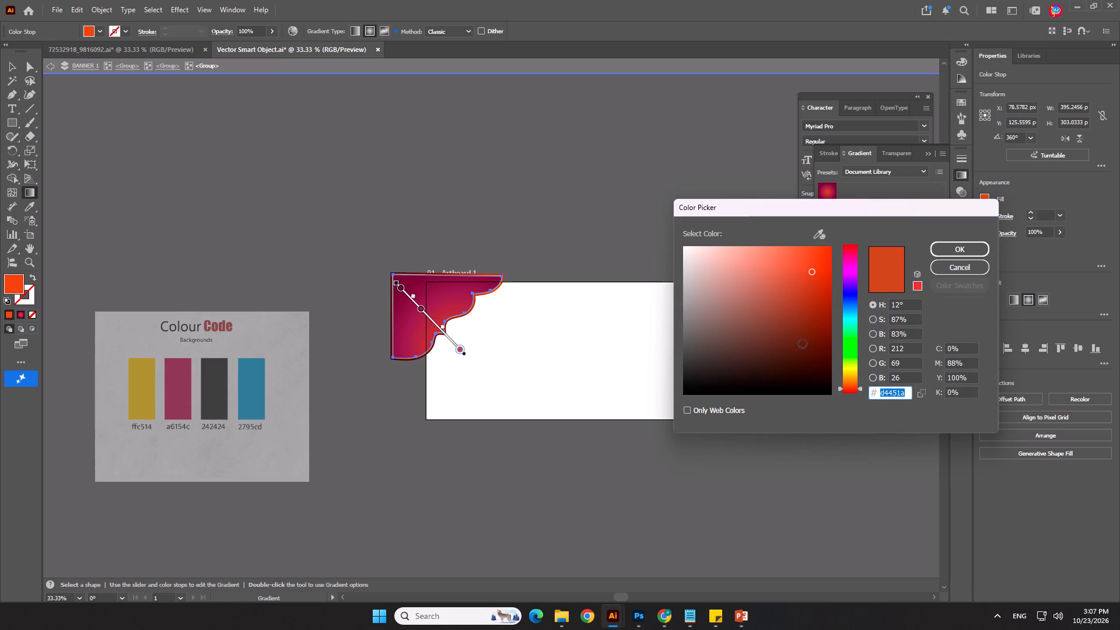
left_click(820, 230)
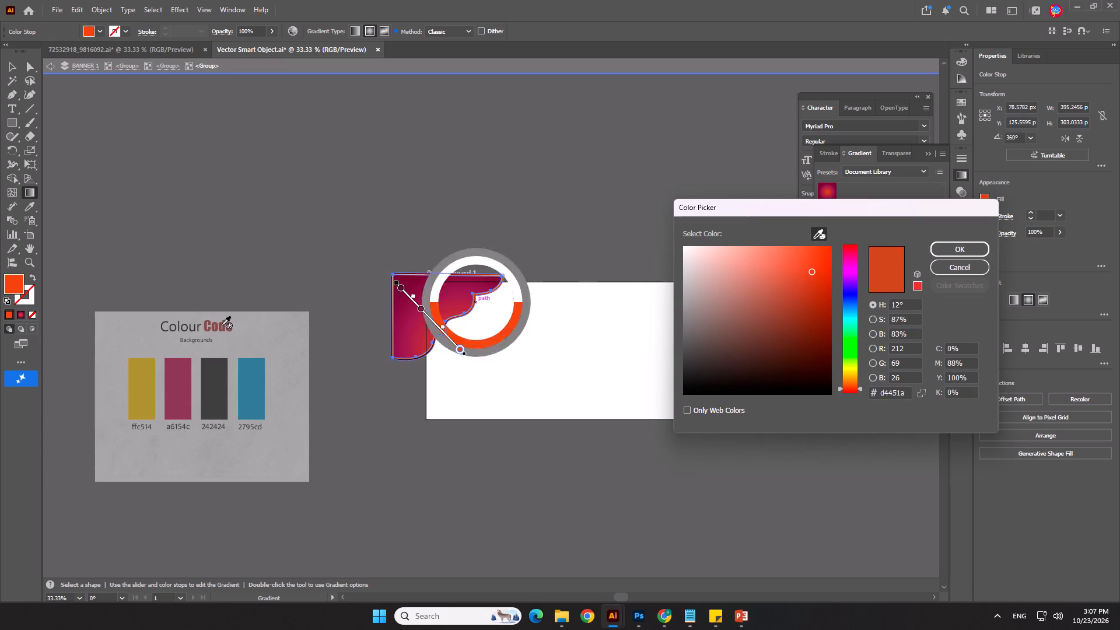
left_click(173, 381)
left_click(807, 280)
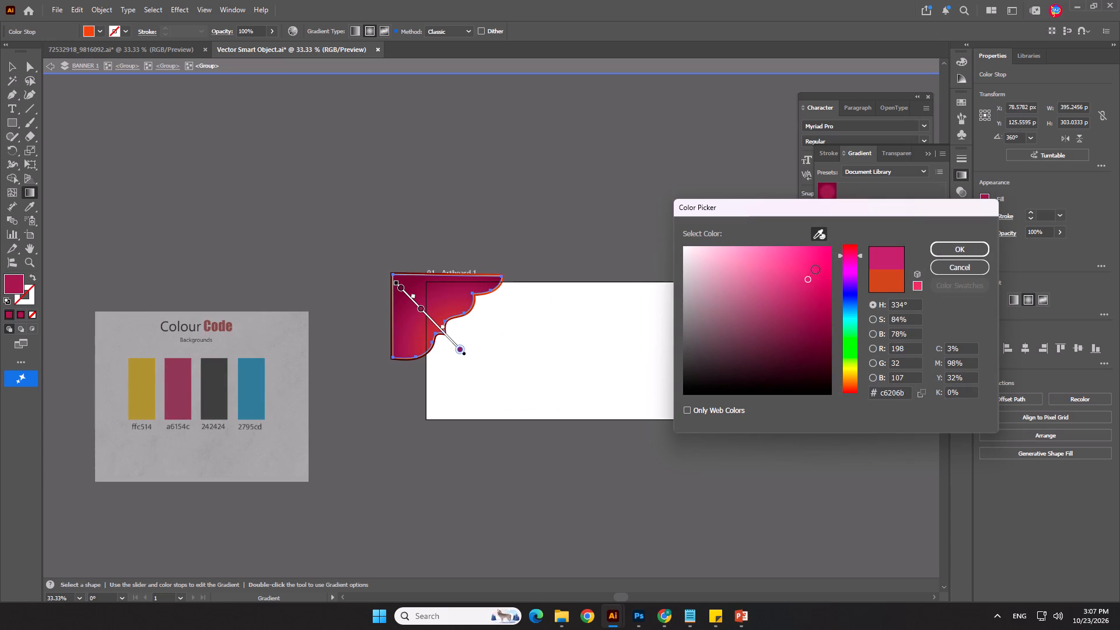
left_click_drag(815, 269, 821, 249)
left_click(944, 250)
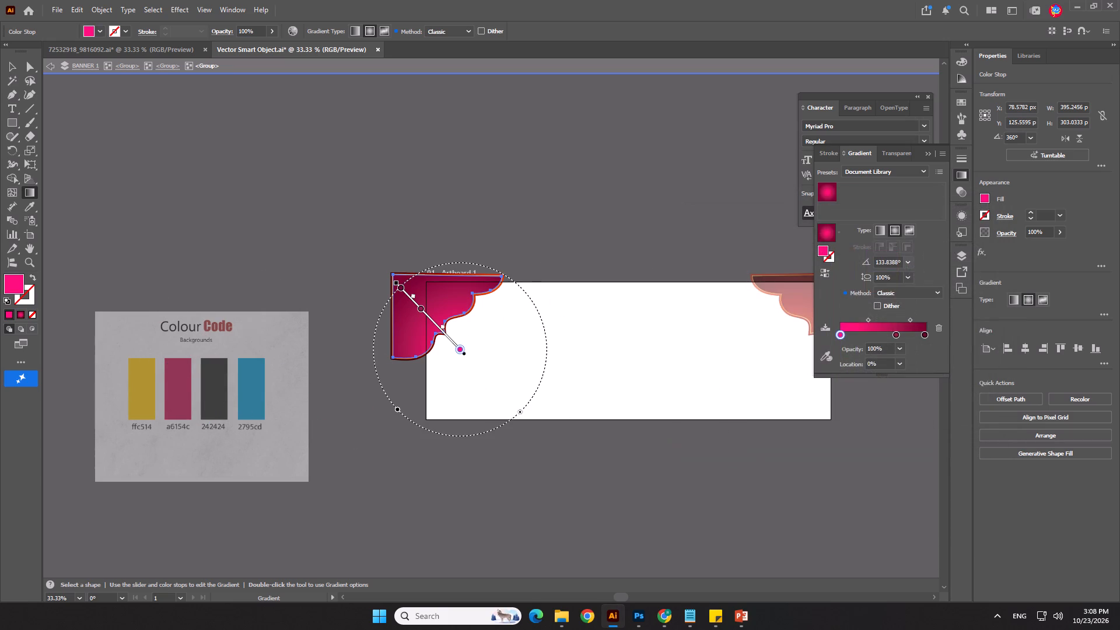
left_click(10, 63)
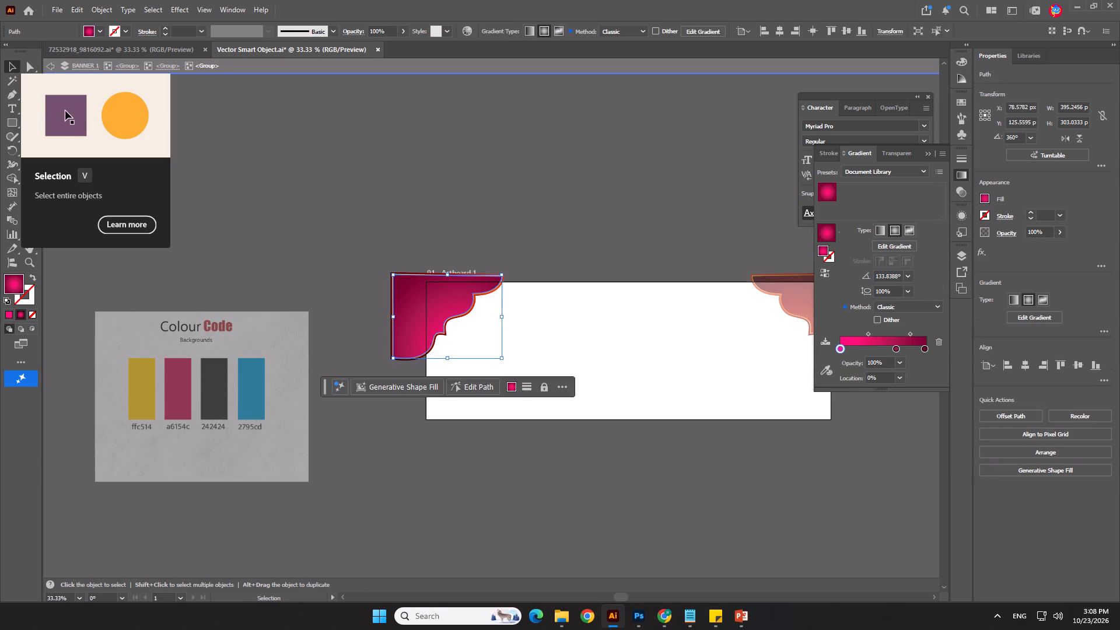
double_click(277, 160)
Isolate the left ornament's outer border shape and recolour its gradient's orange start stop with pink sampled from the ornament fill.
scroll(466, 289, "up", 2)
scroll(535, 283, "up", 2)
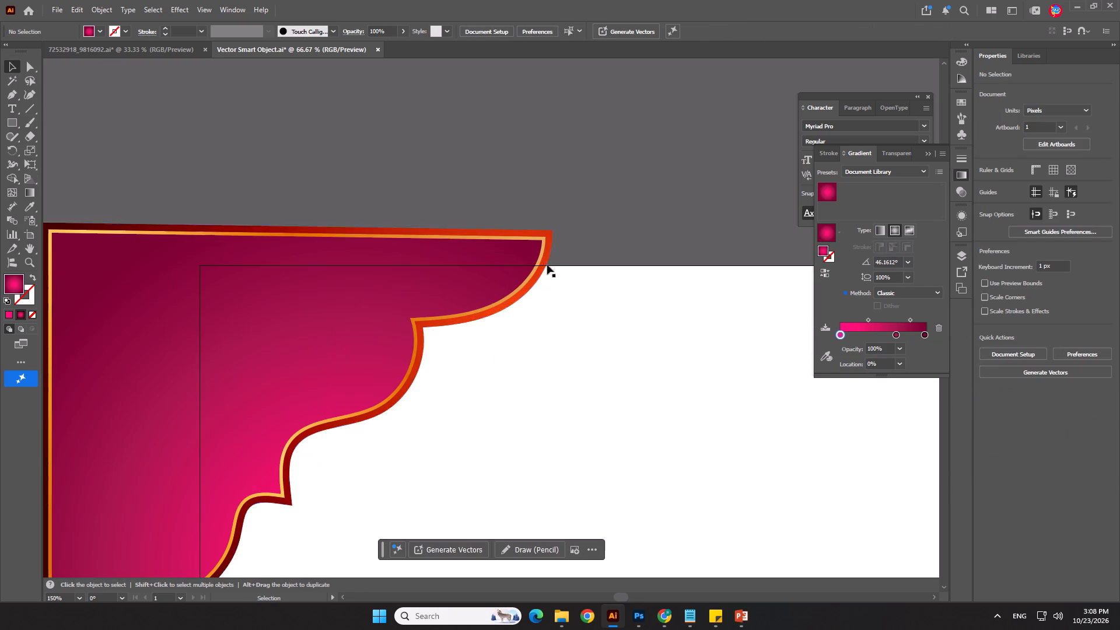
left_click(546, 257)
double_click(546, 257)
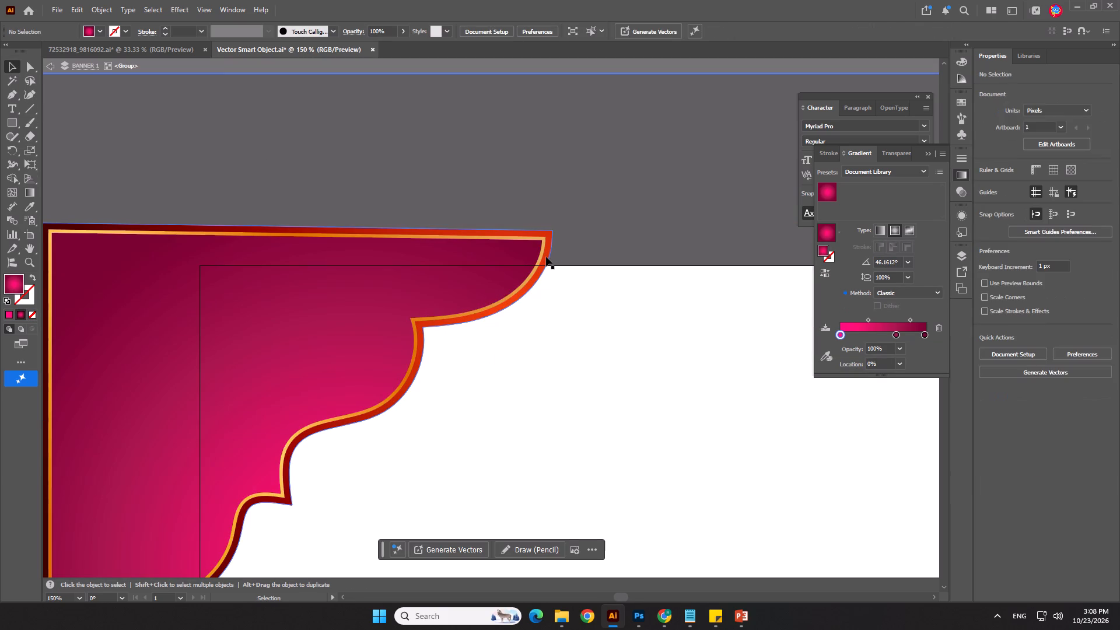
left_click(546, 257)
double_click(546, 257)
left_click(546, 257)
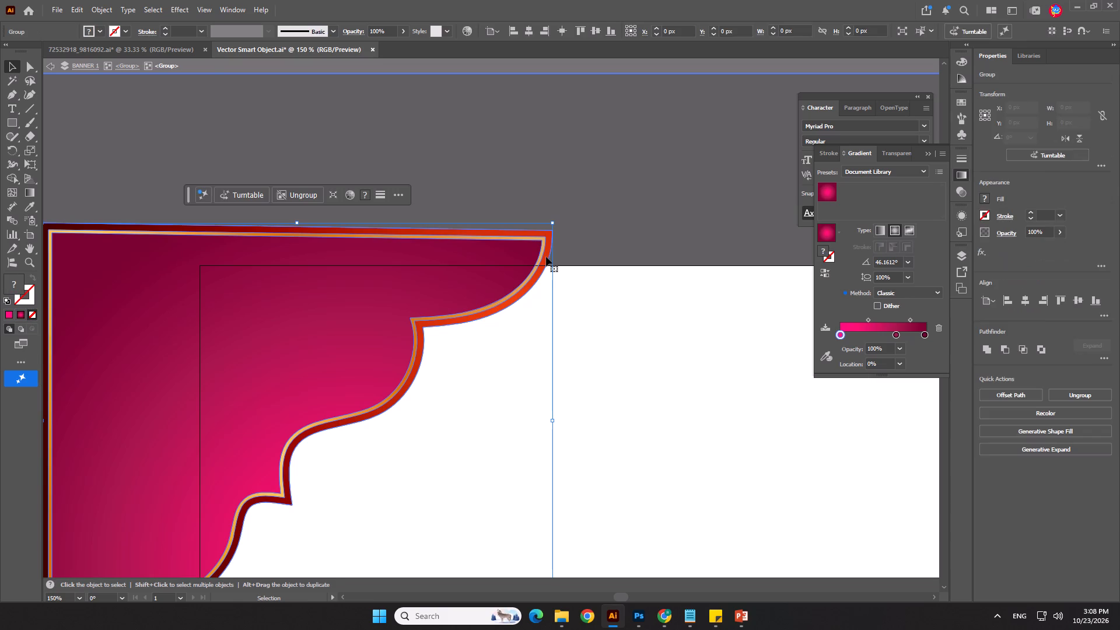
triple_click(546, 257)
left_click(546, 257)
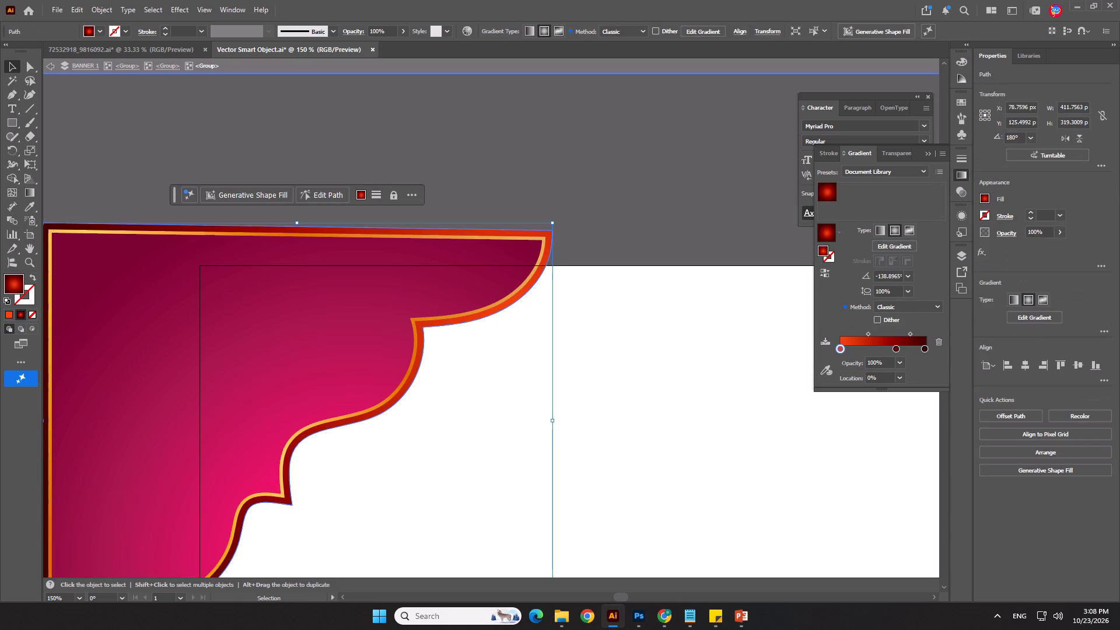
scroll(589, 252, "down", 4)
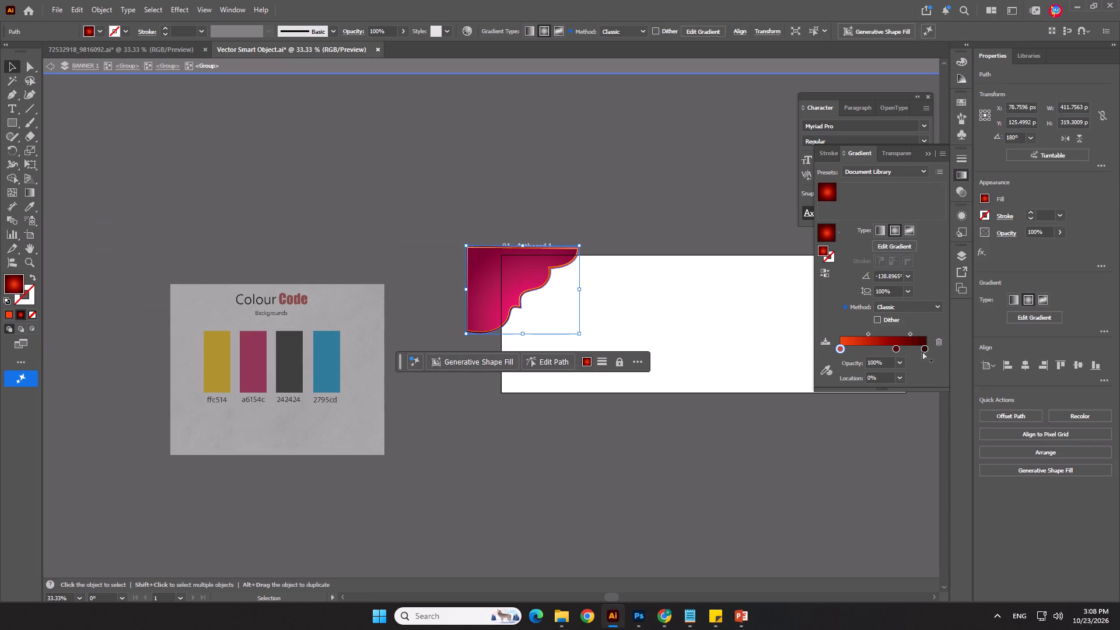
left_click(830, 370)
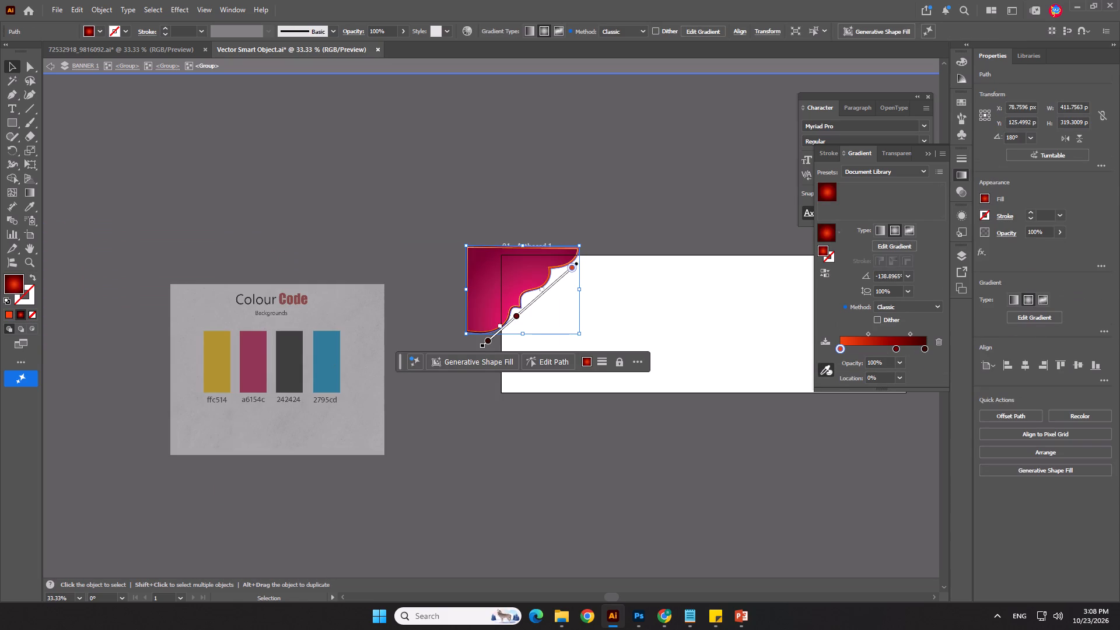
left_click(524, 281)
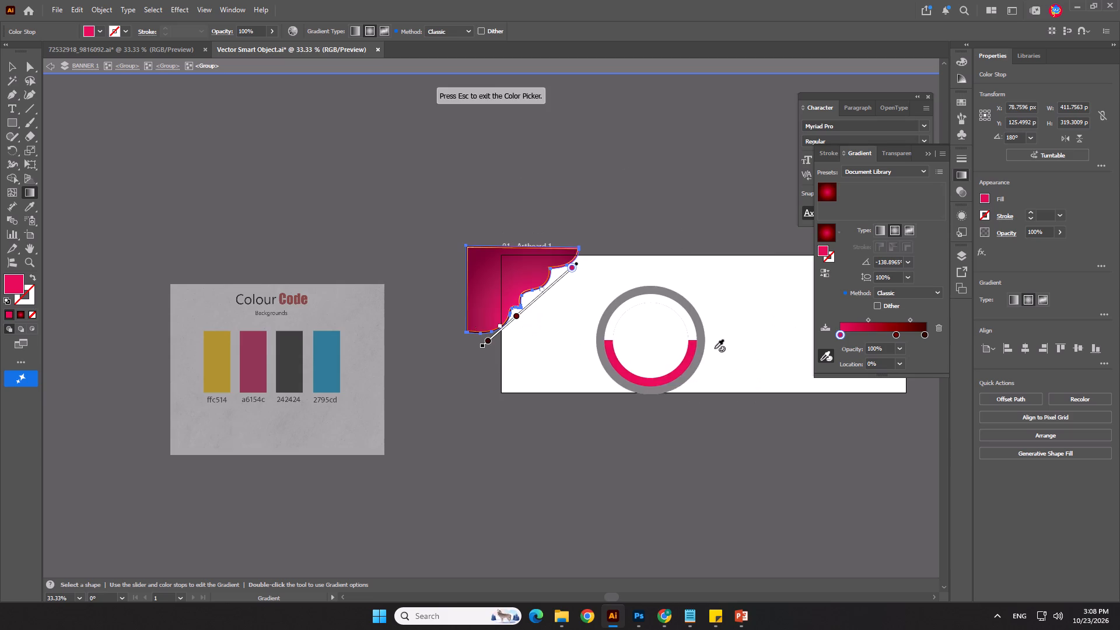
Recolour the border gradient's middle stop with magenta a6154c sampled from the colour code image, and leave the group isolation.
scroll(735, 373, "up", 2)
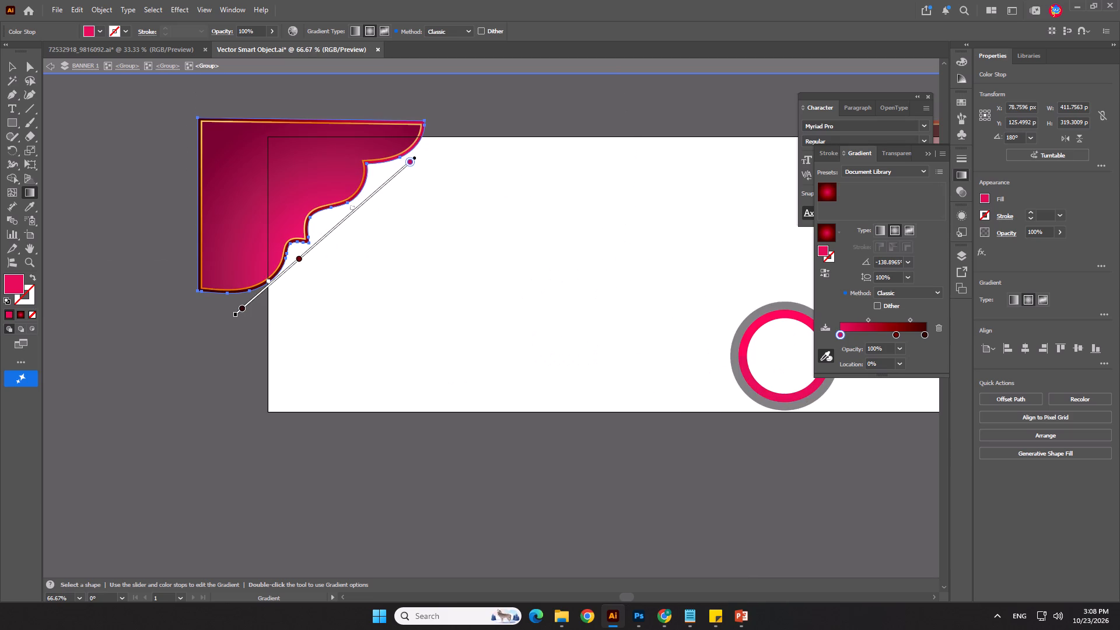
left_click(895, 335)
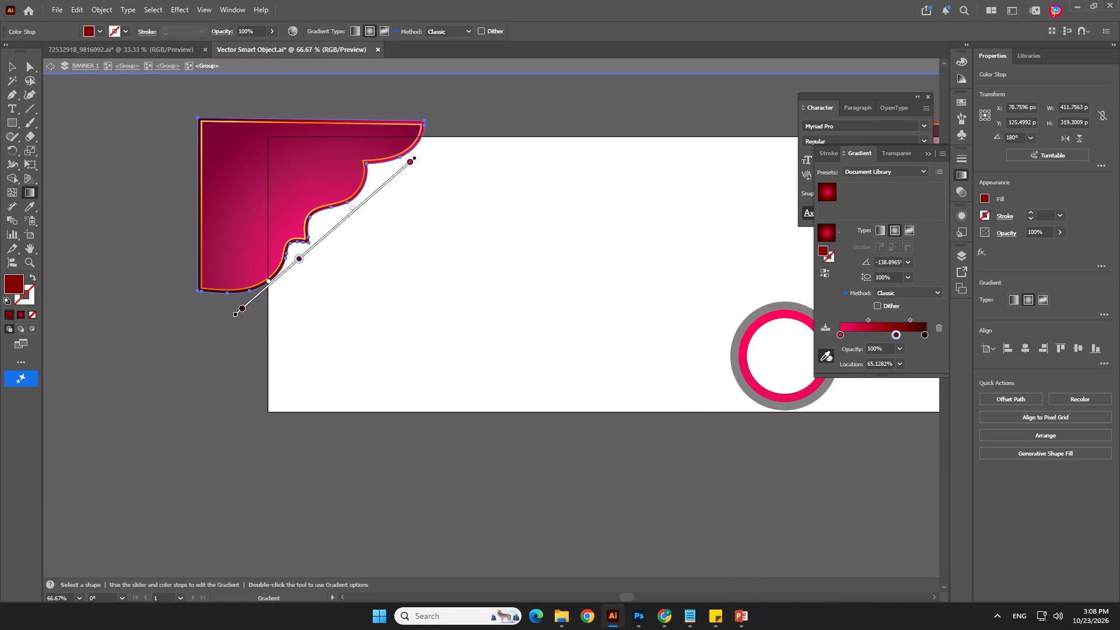
scroll(836, 387, "down", 3)
scroll(482, 388, "up", 2)
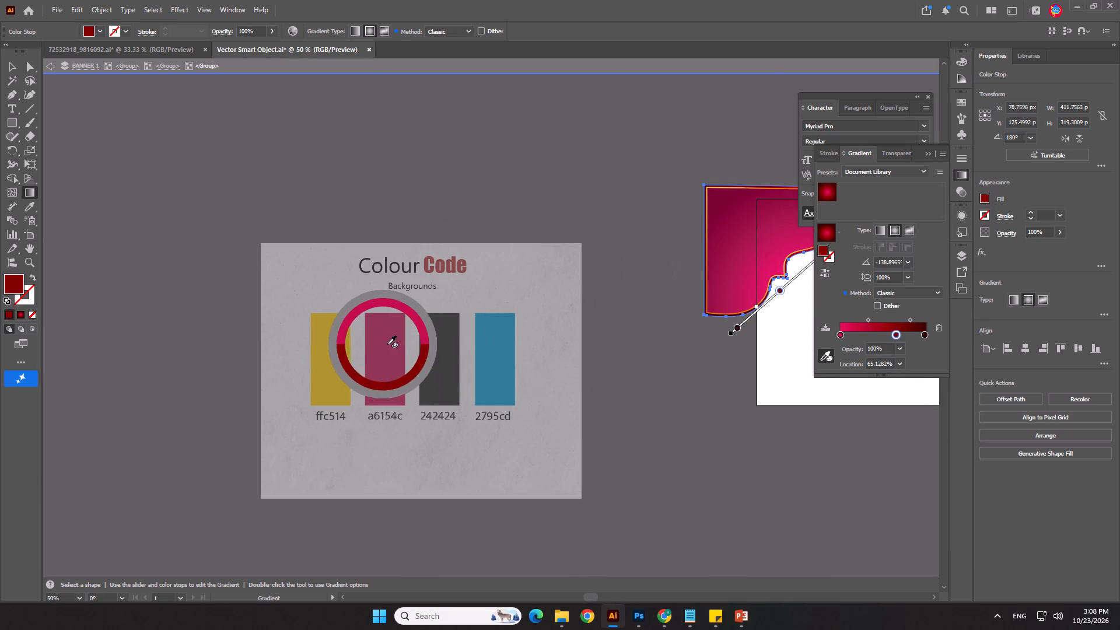
left_click(393, 344)
scroll(310, 297, "down", 2)
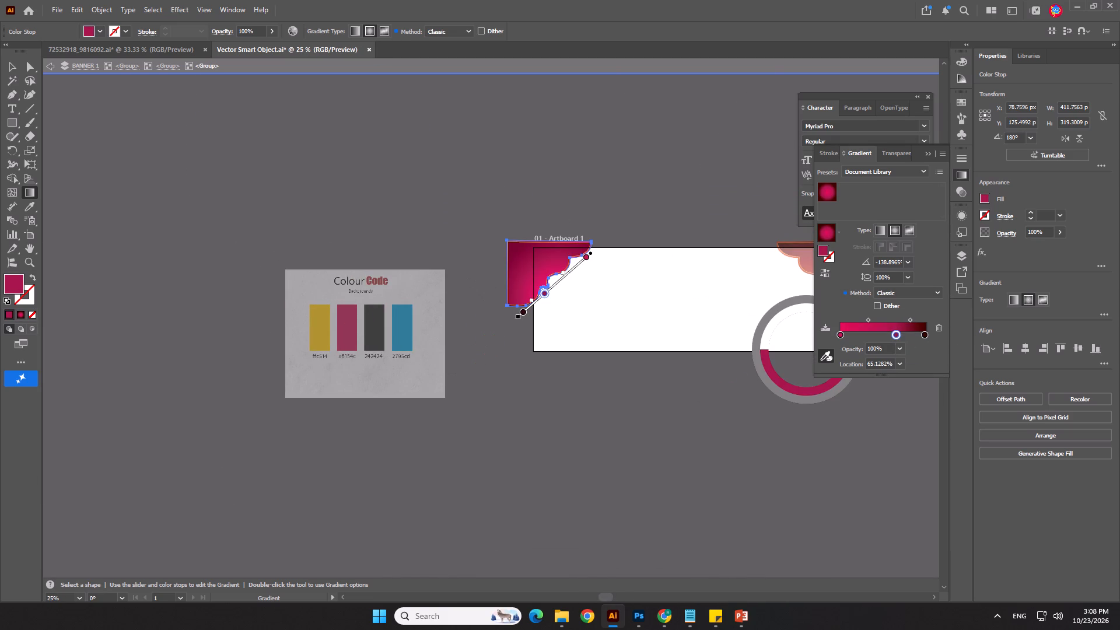
left_click(9, 63)
double_click(246, 141)
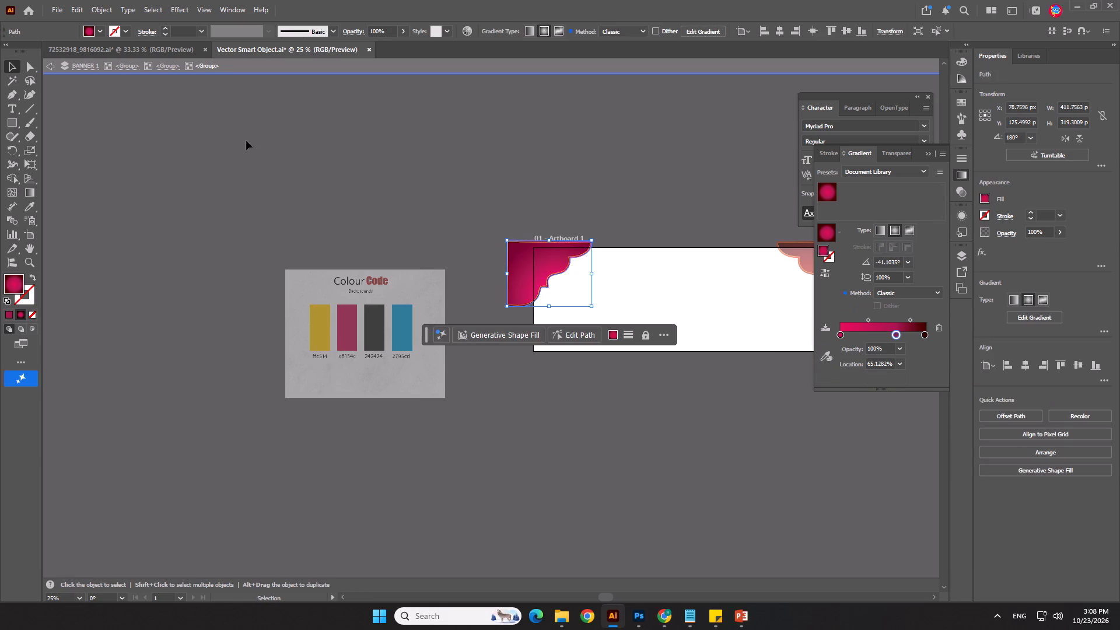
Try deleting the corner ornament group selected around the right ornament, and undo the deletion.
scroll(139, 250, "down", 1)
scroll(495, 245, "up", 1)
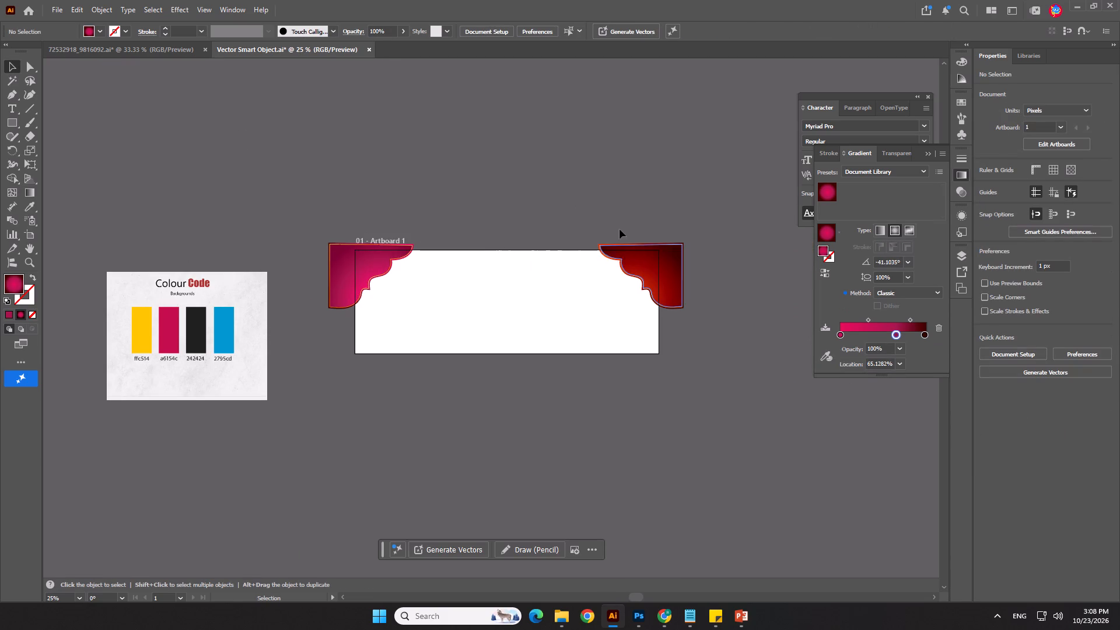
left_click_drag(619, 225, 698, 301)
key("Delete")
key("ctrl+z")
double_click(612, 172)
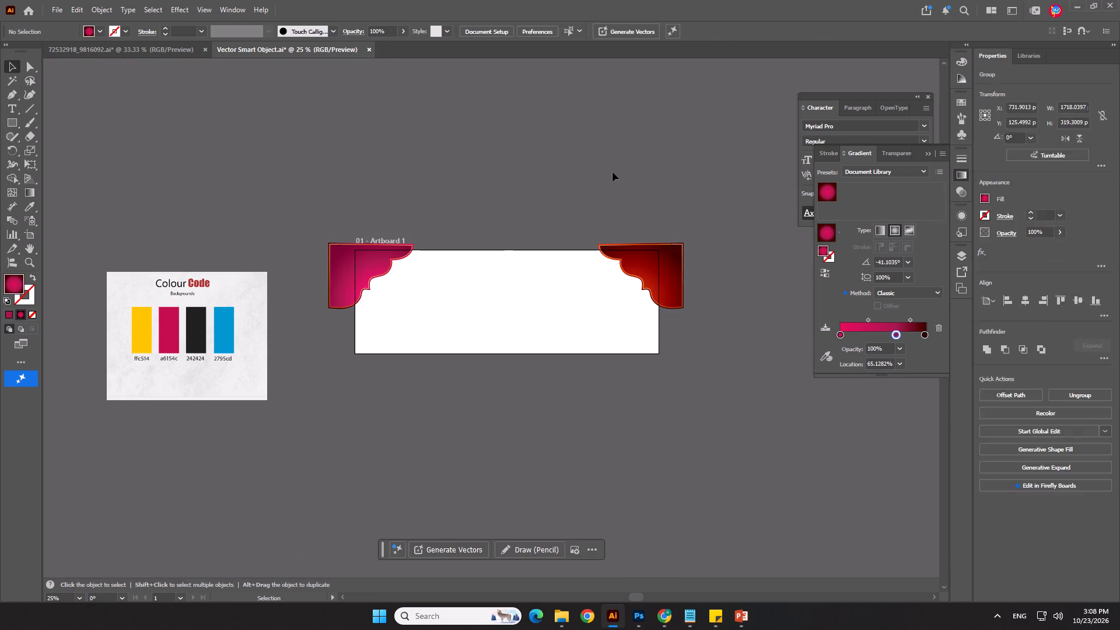
Isolate the ornament pair's group and delete only the red right corner ornament.
left_click_drag(625, 209, 706, 308)
double_click(661, 288)
left_click(663, 280)
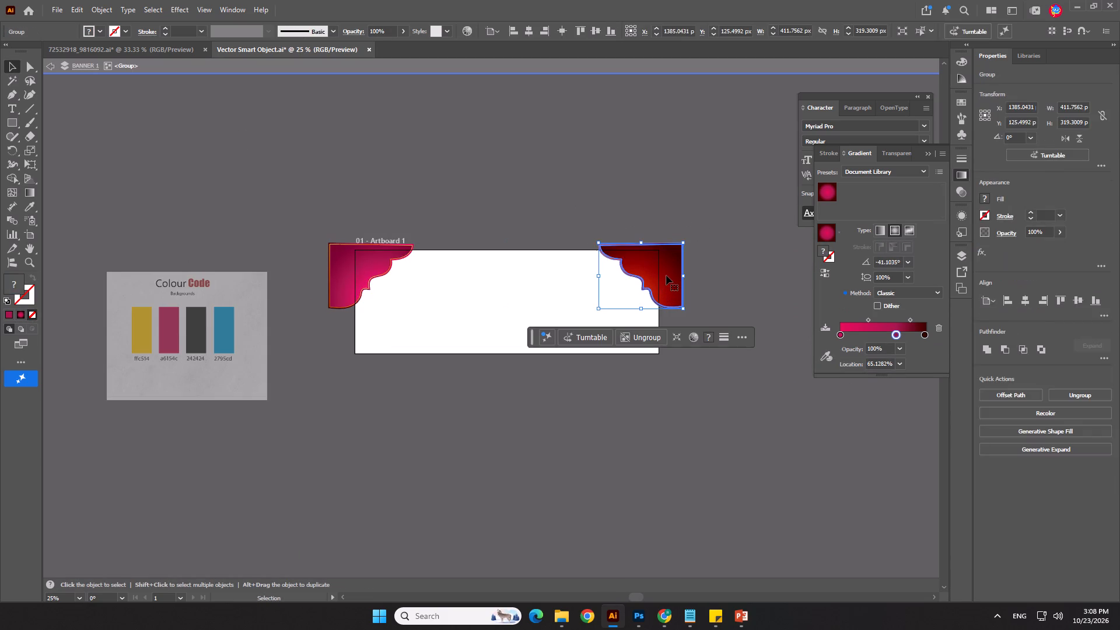
key("Delete")
double_click(599, 203)
Duplicate the magenta left corner ornament horizontally, placing the copy near the artboard's middle at about X 756 px.
left_click_drag(327, 201, 421, 304)
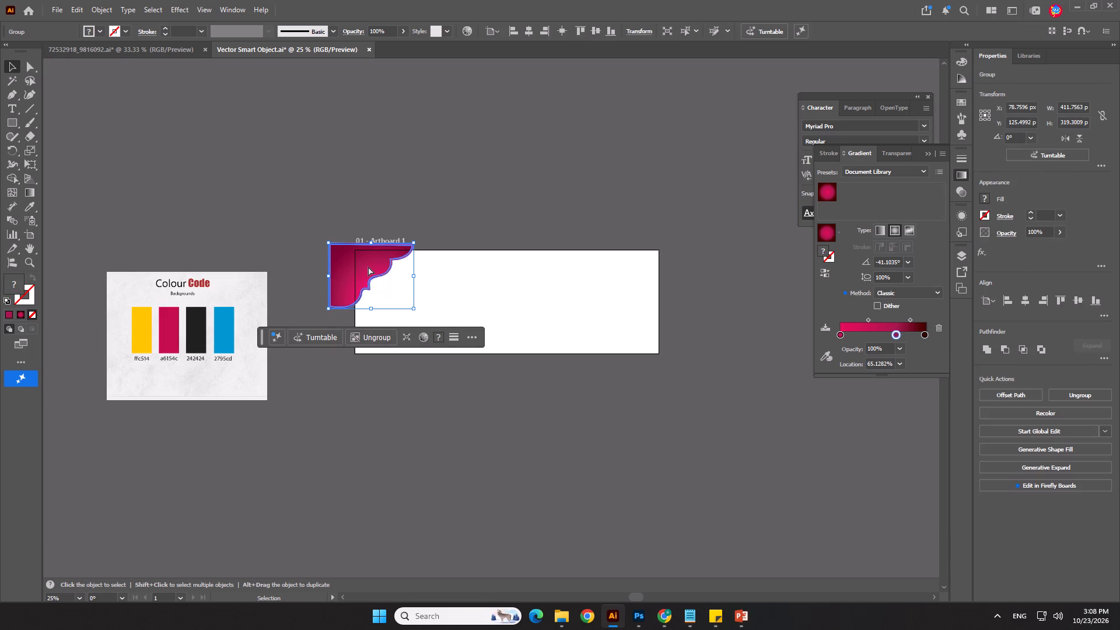
key("ctrl+c")
key("ctrl+v")
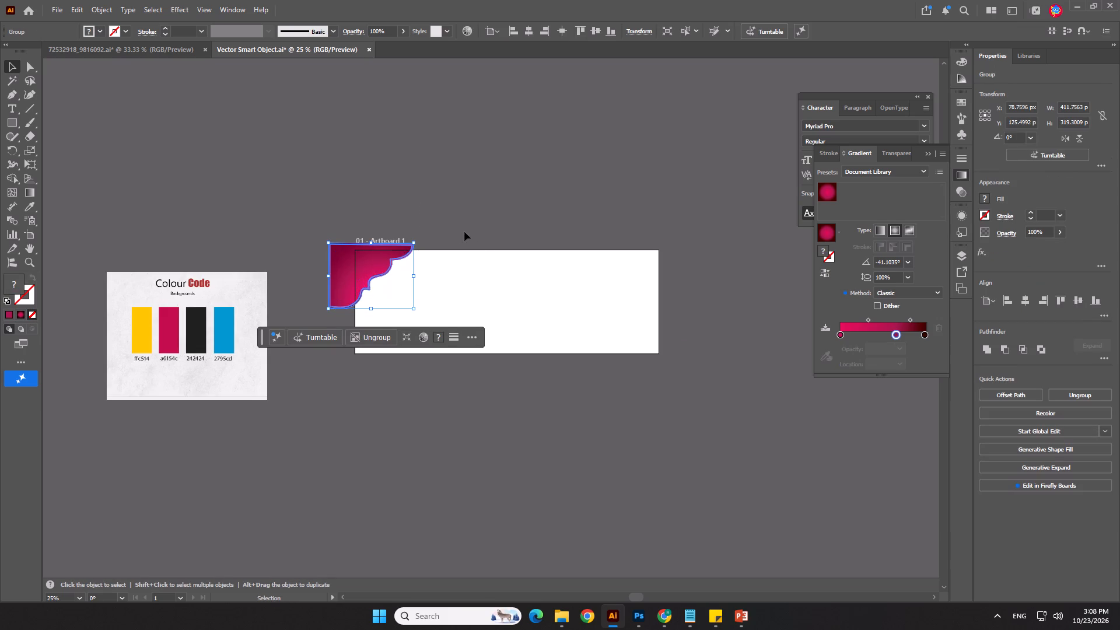
key("ctrl+c")
key("ctrl+v")
left_click(15, 70)
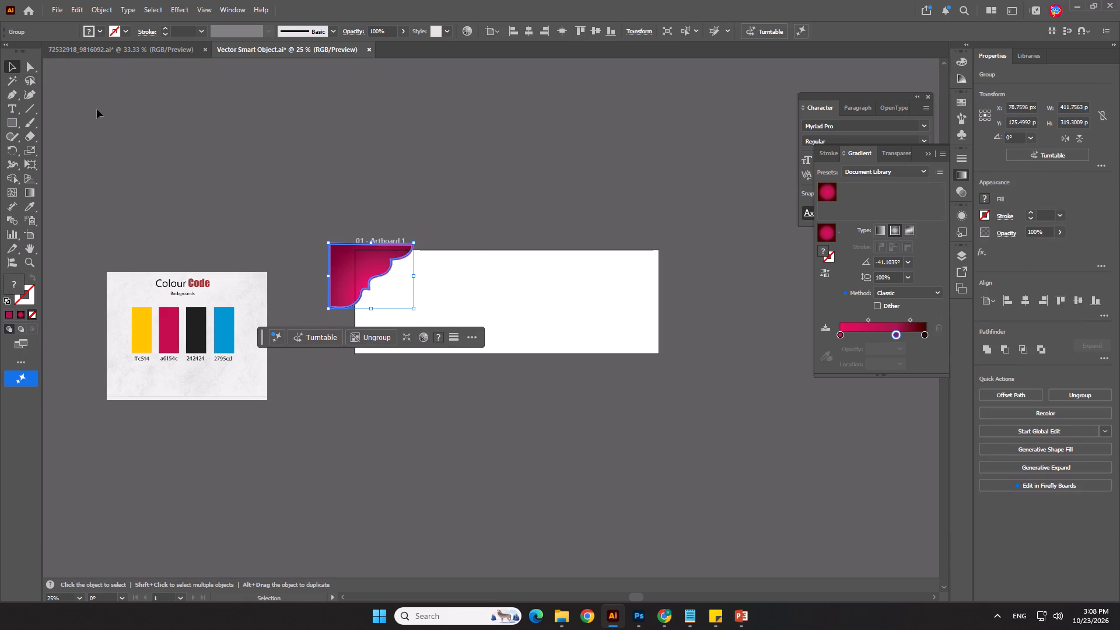
left_click(97, 109)
left_click(380, 264)
left_click_drag(367, 270, 508, 282, "alt")
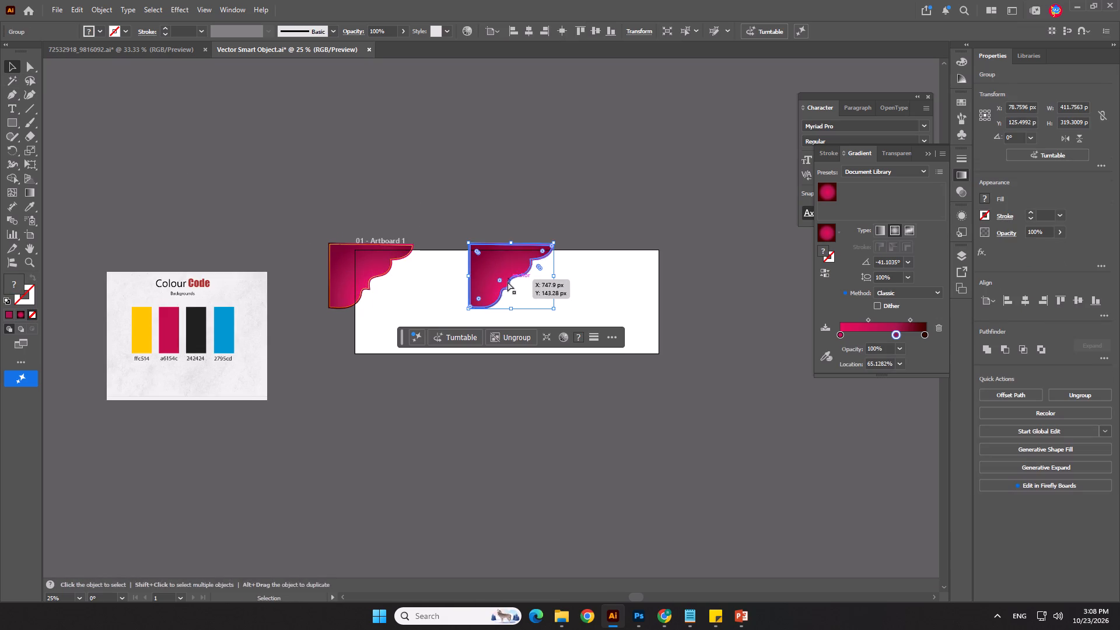
Reflect the duplicated ornament across the vertical axis.
key("ctrl+t")
right_click(508, 282, "ctrl")
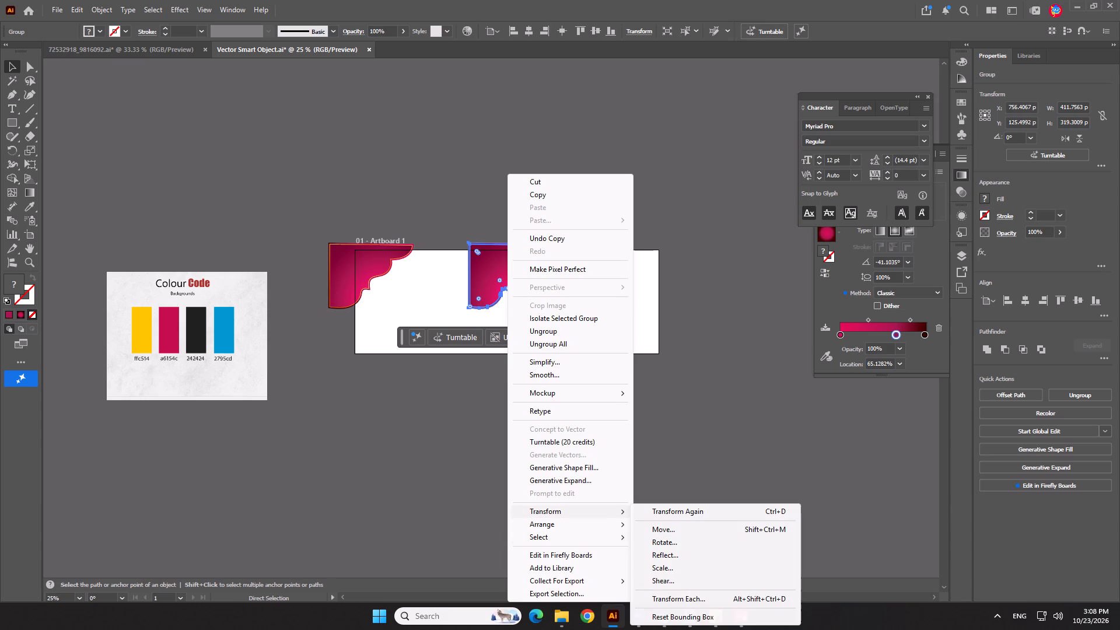
left_click(660, 555)
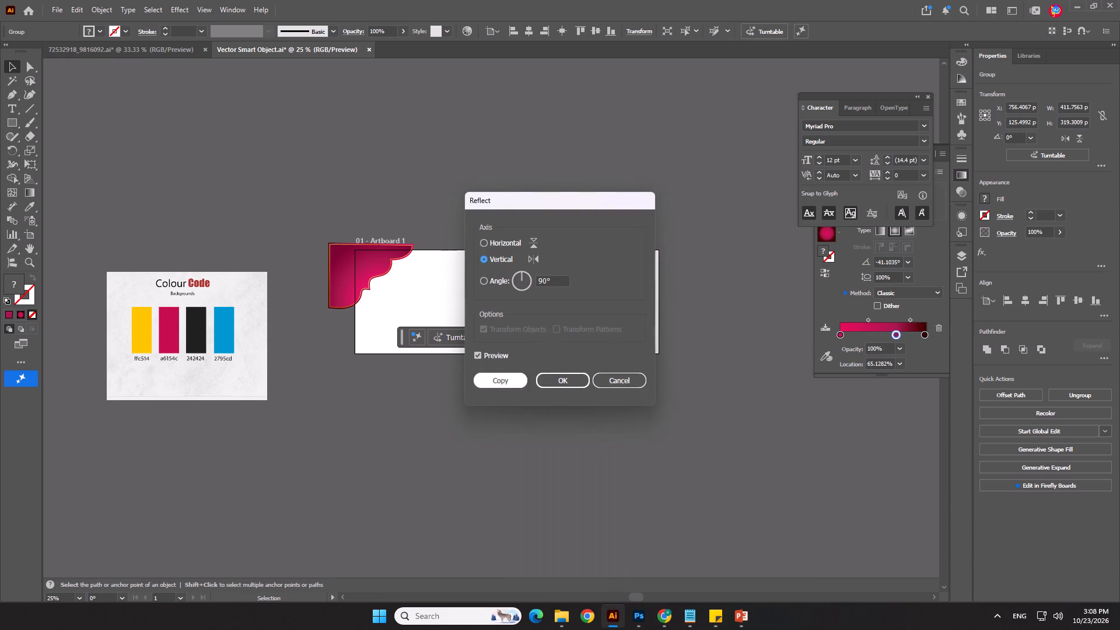
left_click(560, 381)
Move the mirrored ornament horizontally to the artboard's upper right corner, slightly overhanging the right edge, and deselect it.
left_click_drag(535, 279, 627, 278)
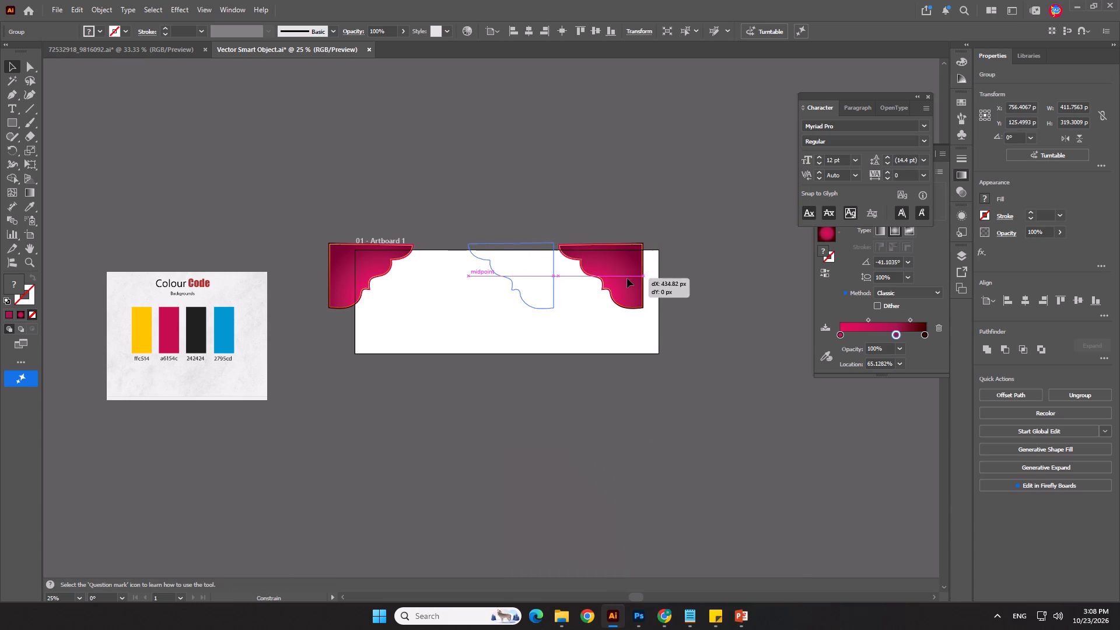
left_click_drag(627, 278, 662, 275)
double_click(706, 440)
left_click_drag(666, 286, 660, 286)
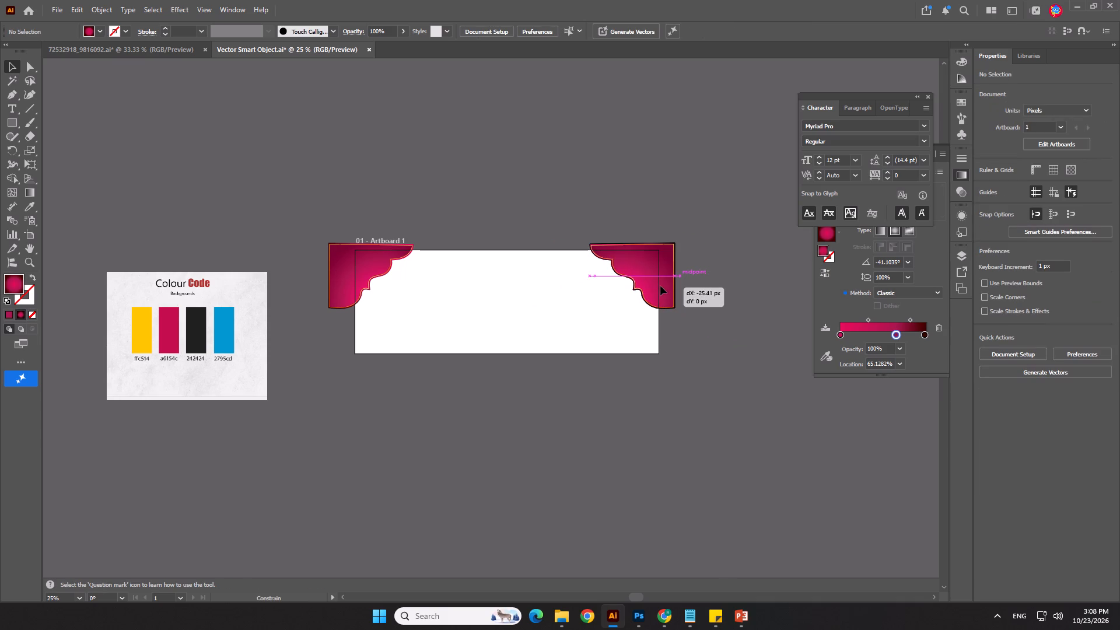
left_click_drag(660, 286, 656, 283)
double_click(708, 453)
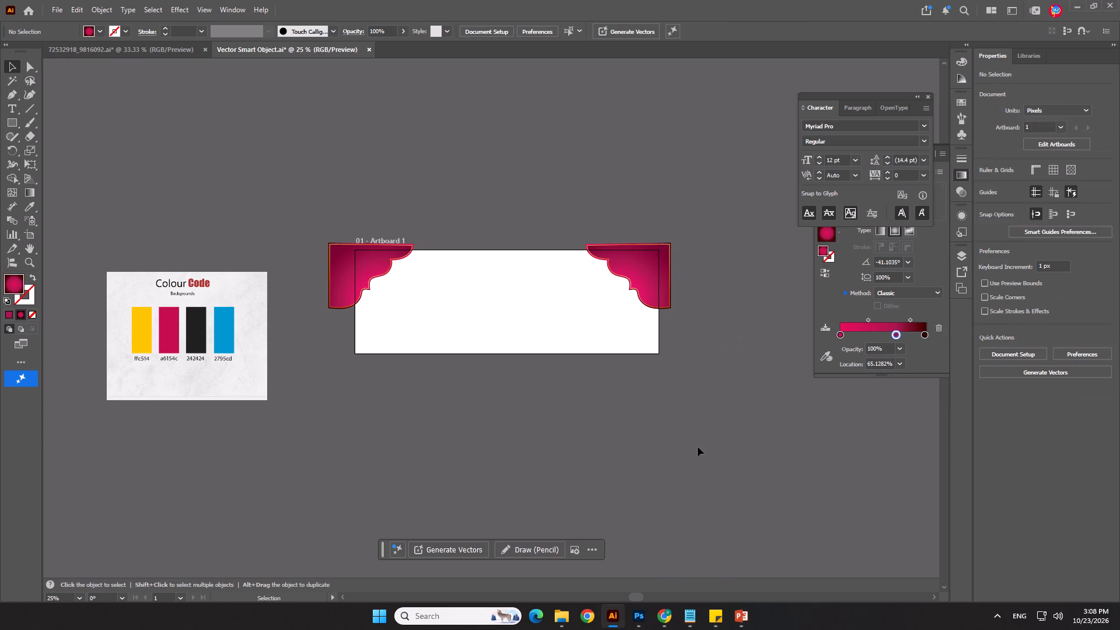
Group the two magenta corner ornaments, centre the group horizontally on the artboard, and save the smart object file.
left_click_drag(300, 206, 723, 325)
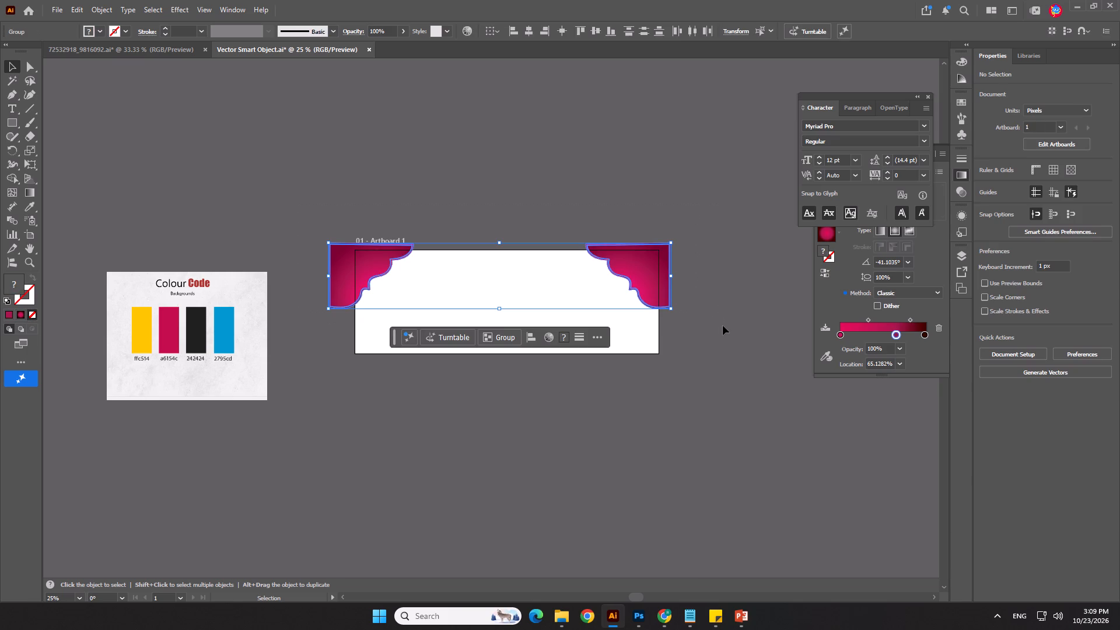
key("ctrl+g")
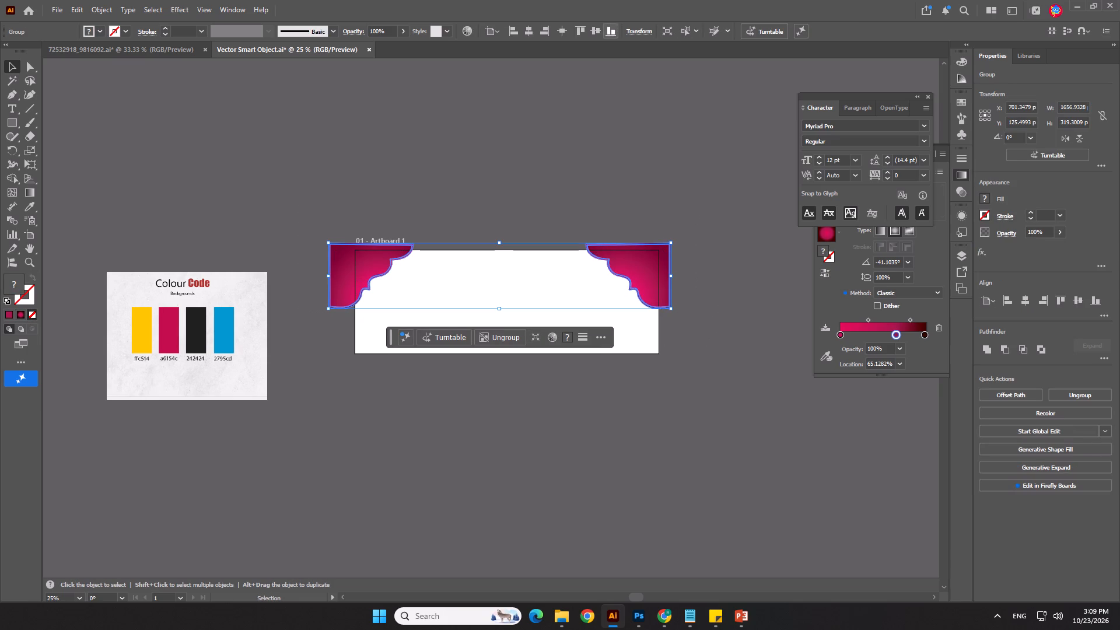
left_click(532, 33)
double_click(537, 174)
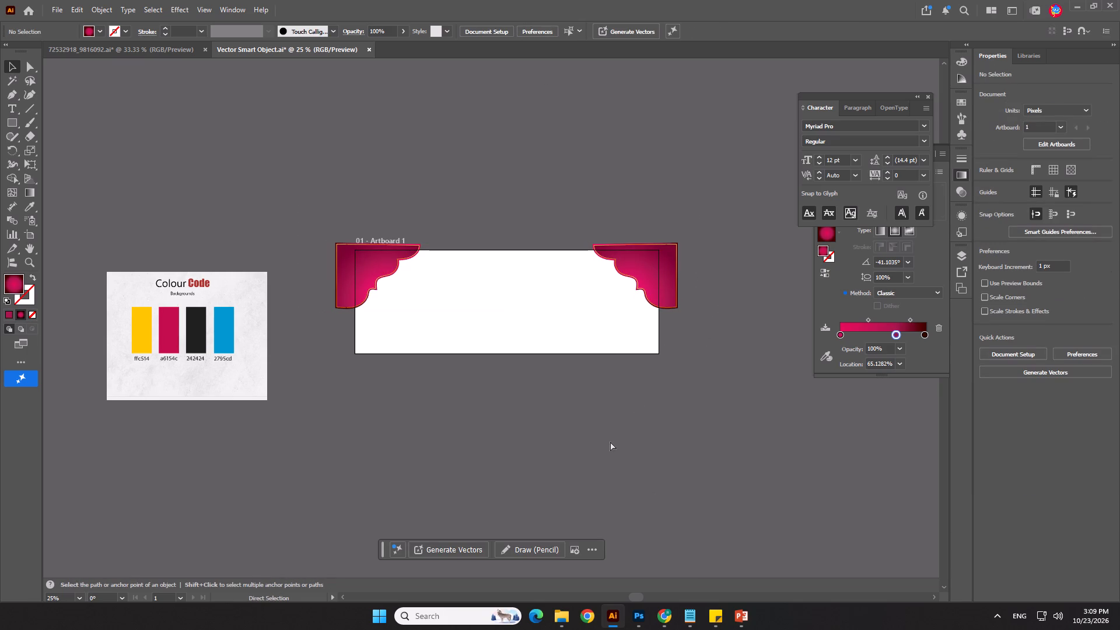
key("ctrl+s")
Delete the Colour Code reference image beside the ornament artboard in Illustrator and save the file again.
key("alt+Tab")
key("alt+Tab")
key("alt+Tab")
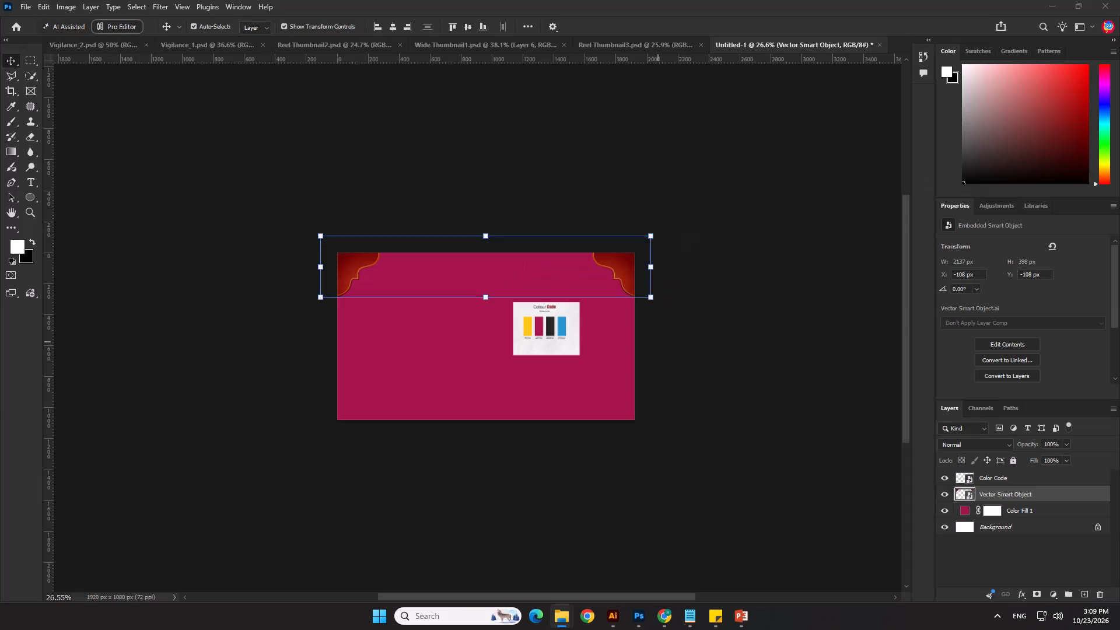
key("alt+Tab")
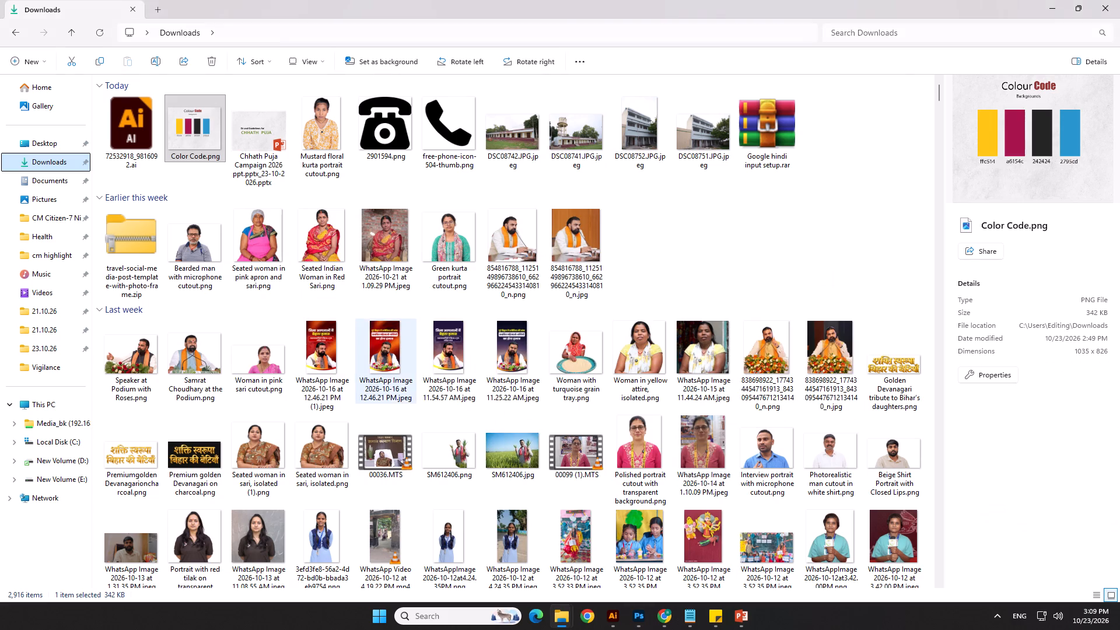
key("alt+Tab")
key("alt+Tab")
left_click(188, 341)
key("Delete")
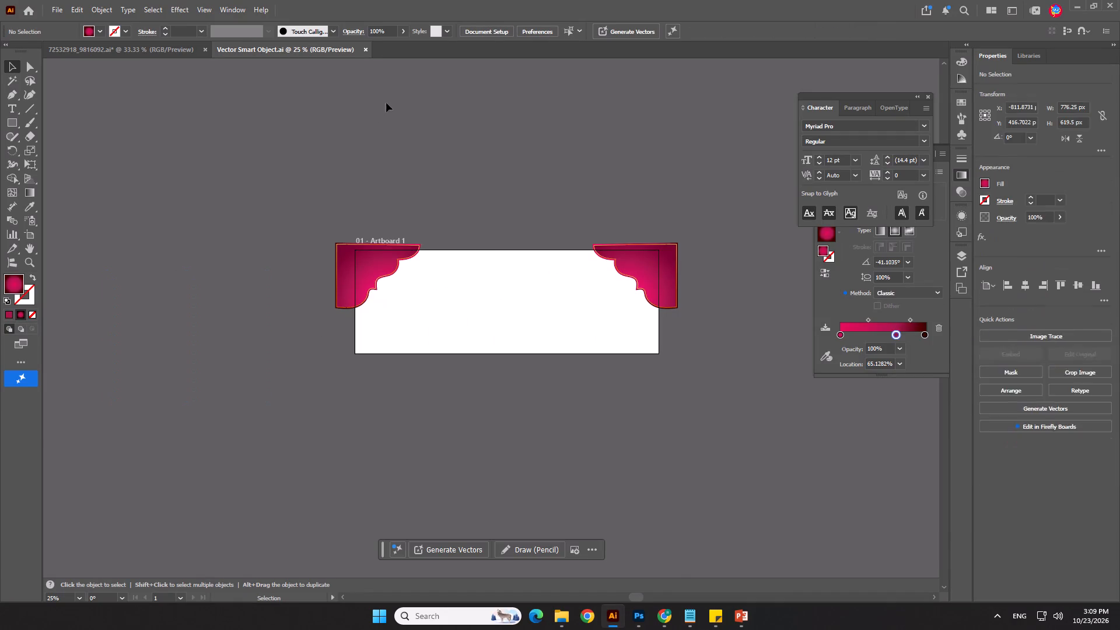
double_click(395, 170)
key("ctrl+s")
Switch to the Photoshop banner and hide the magenta Color Fill 1 layer behind the corner ornaments.
key("alt+Tab")
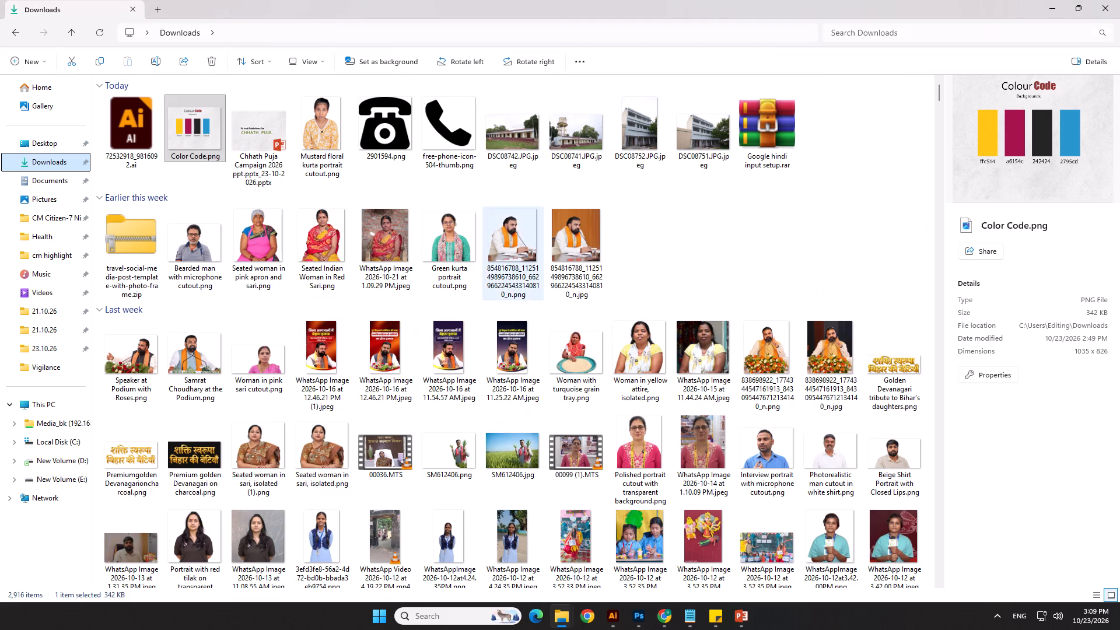
key("alt+Tab")
key("alt+Tab")
left_click(708, 357)
left_click(589, 383)
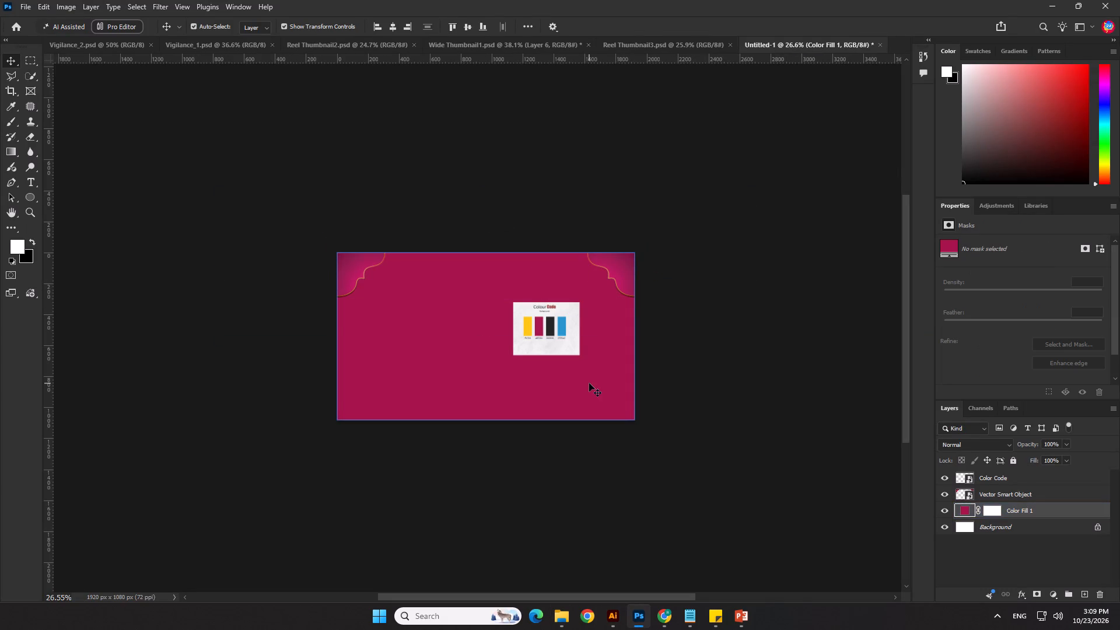
left_click(942, 514)
left_click(767, 501)
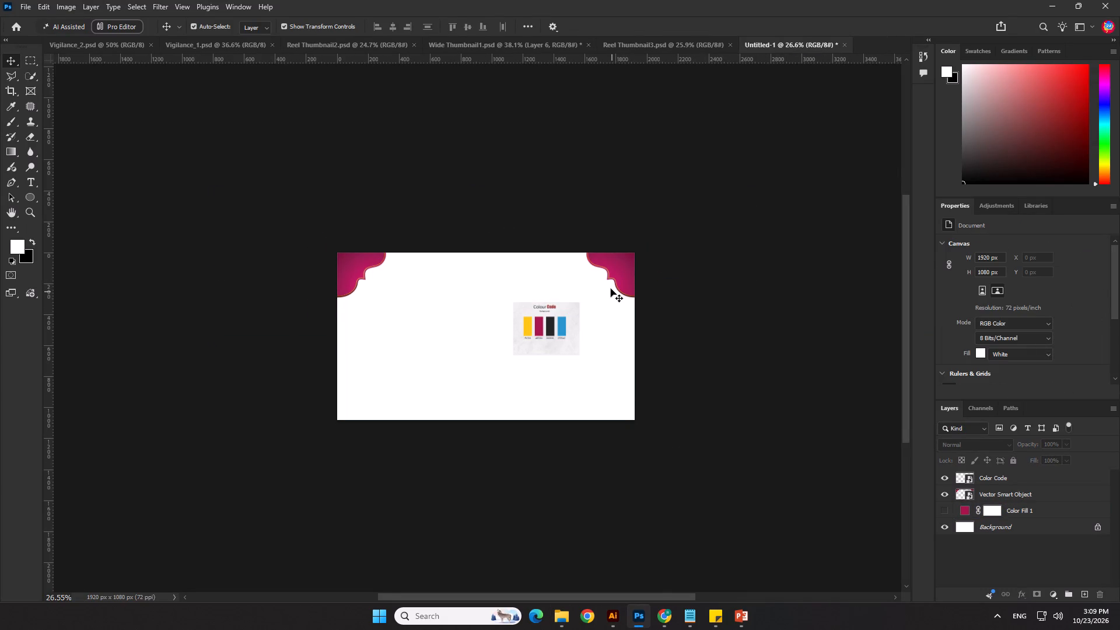
scroll(611, 289, "up", 2)
left_click(747, 290)
left_click(635, 270)
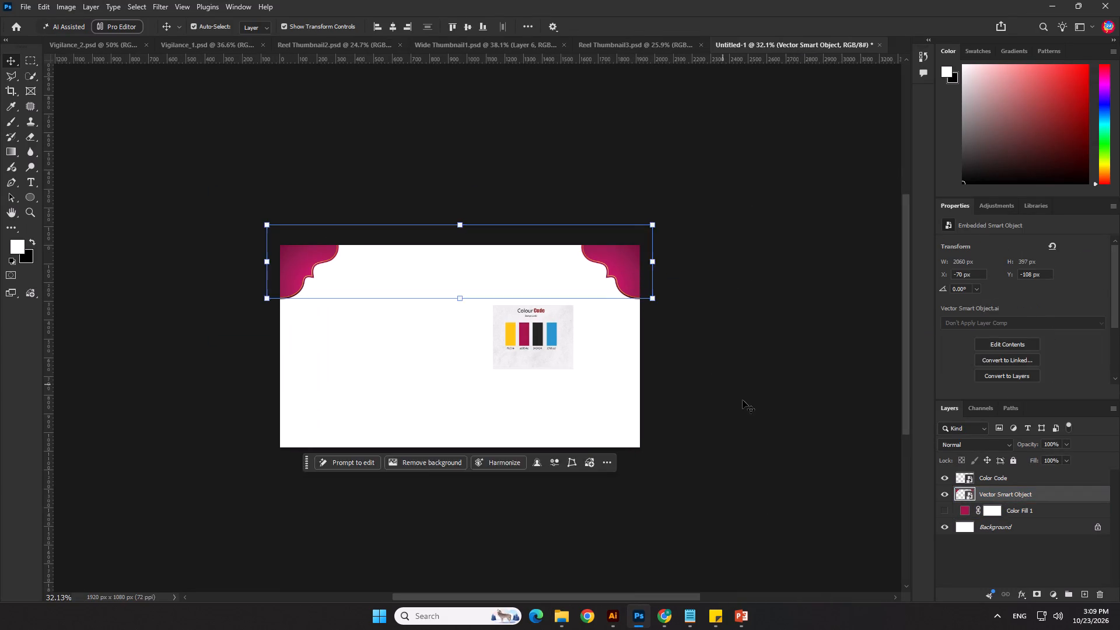
left_click(743, 400)
scroll(561, 272, "down", 3)
left_click(675, 513)
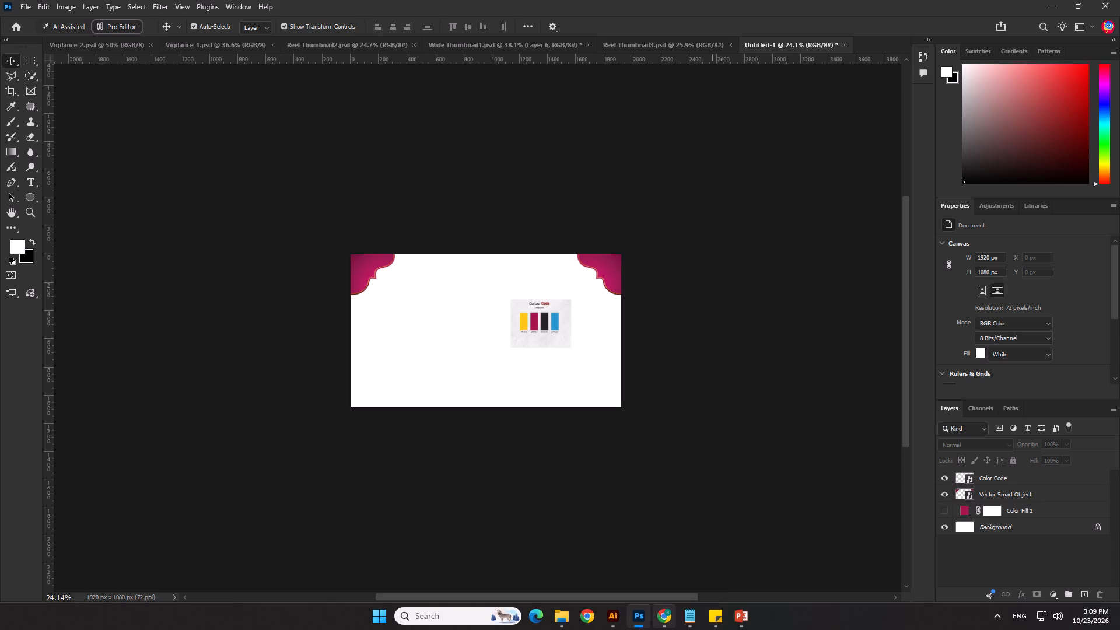
Switch to the Diwali template in Illustrator and delete the large orange-red radial glow ellipse from the first banner.
left_click(665, 618)
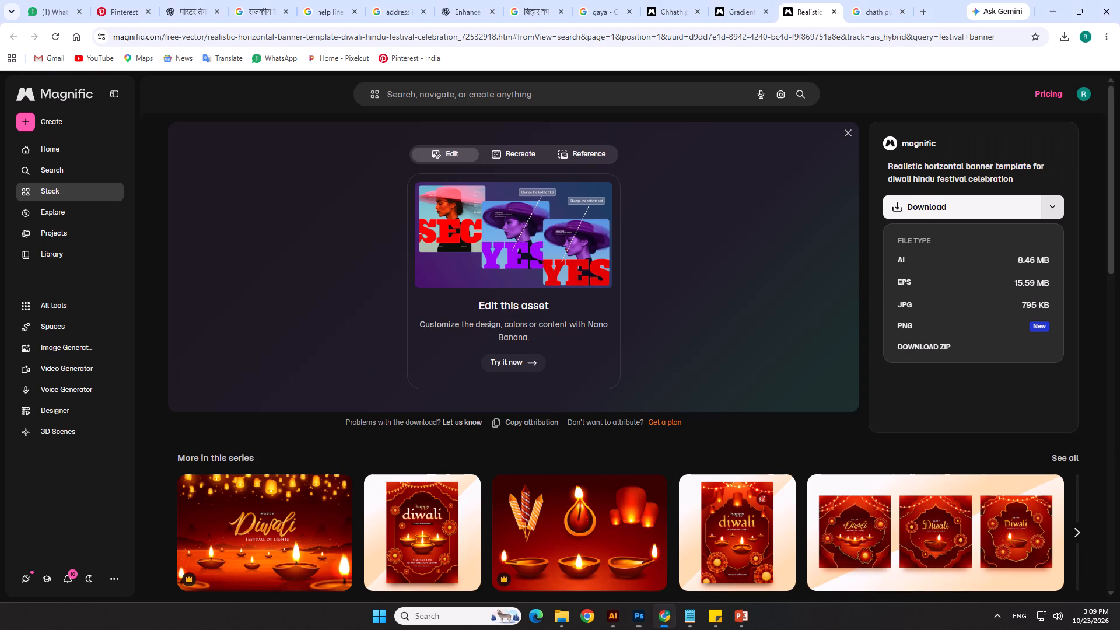
left_click(610, 614)
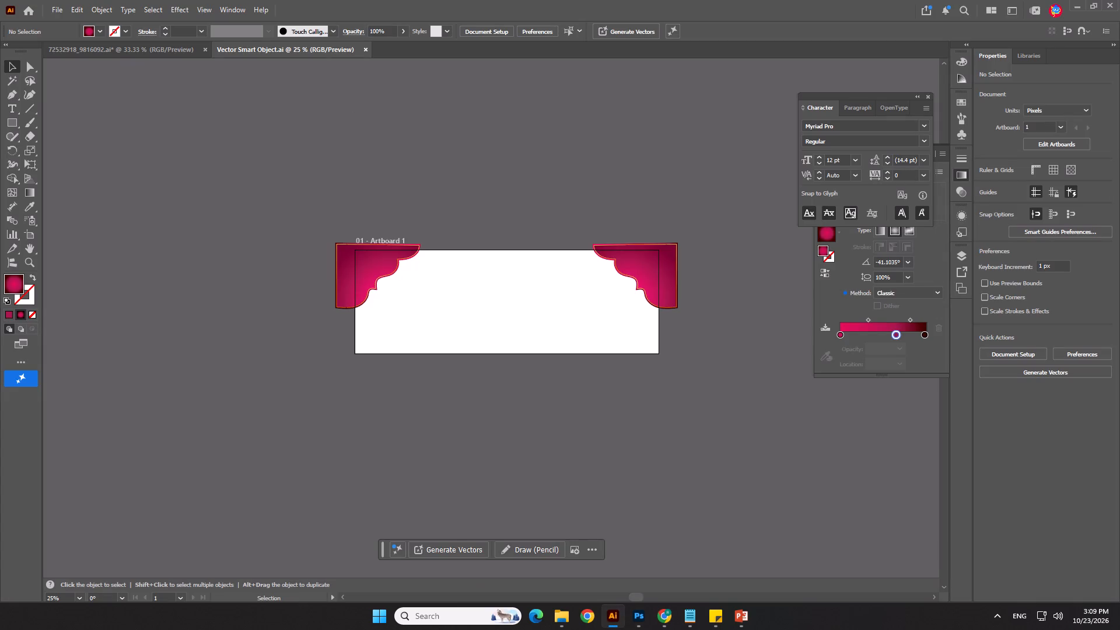
left_click(175, 46)
left_click(418, 267)
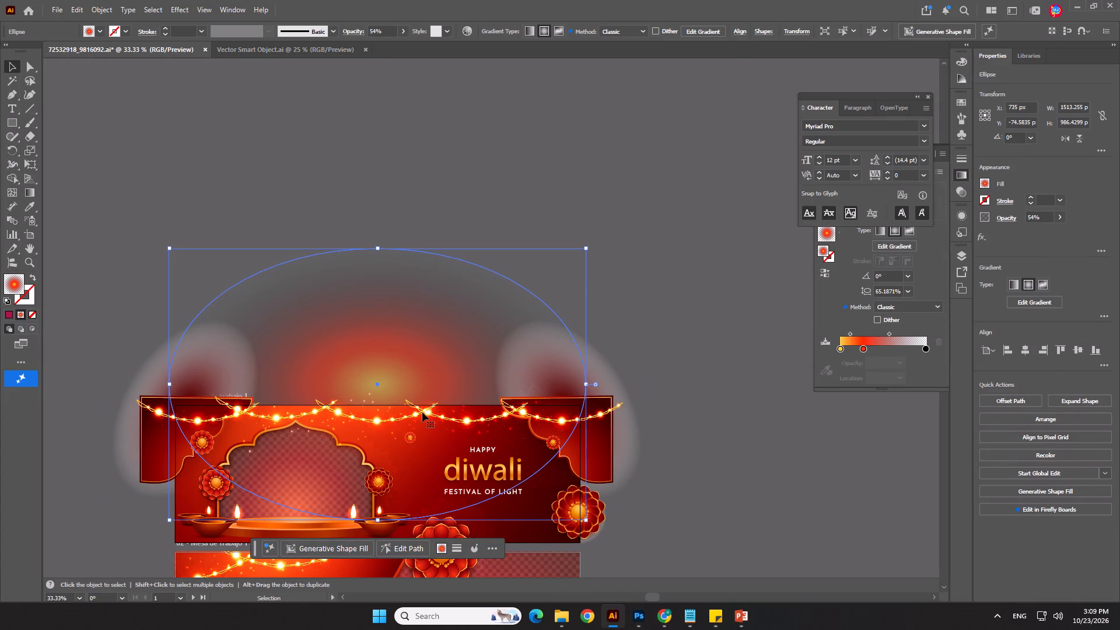
left_click(422, 412)
triple_click(426, 414)
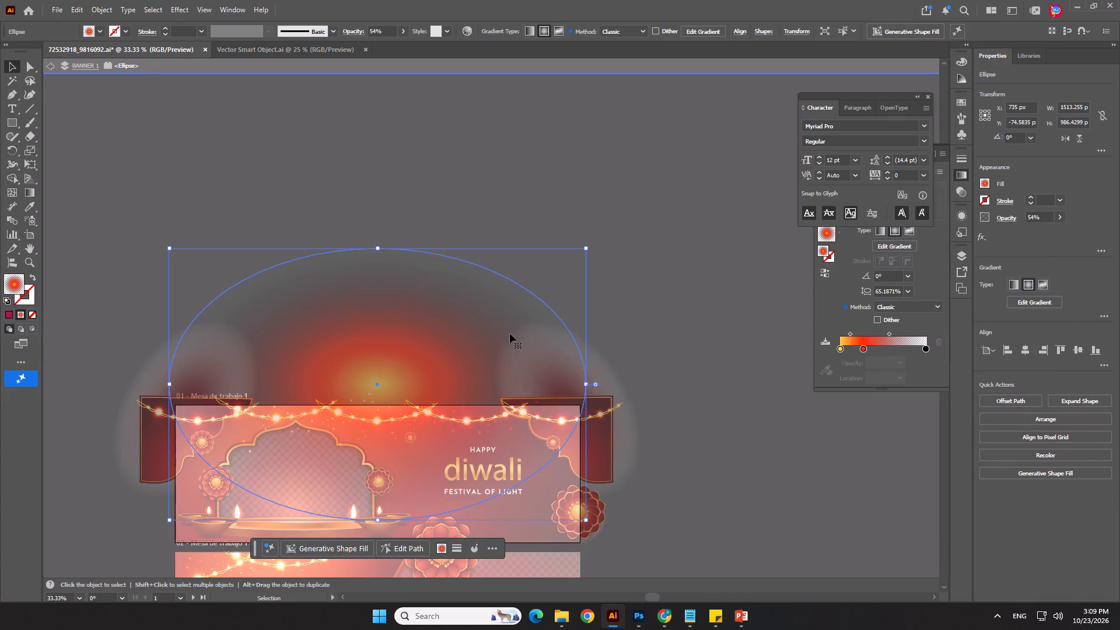
triple_click(716, 258)
double_click(683, 275)
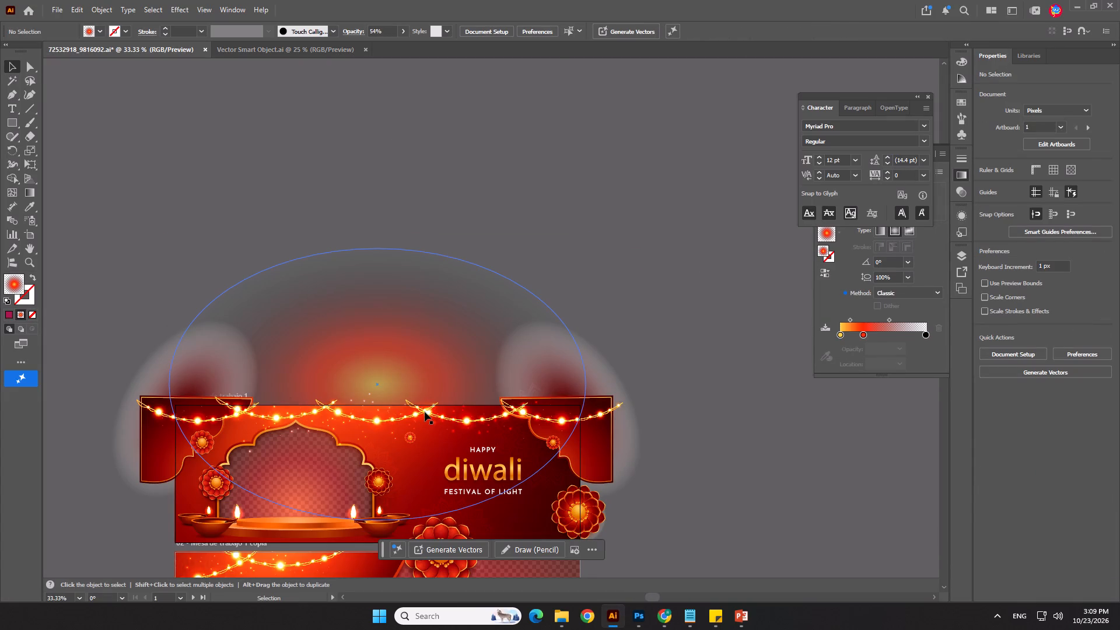
left_click(425, 412)
left_click_drag(428, 412, 436, 317)
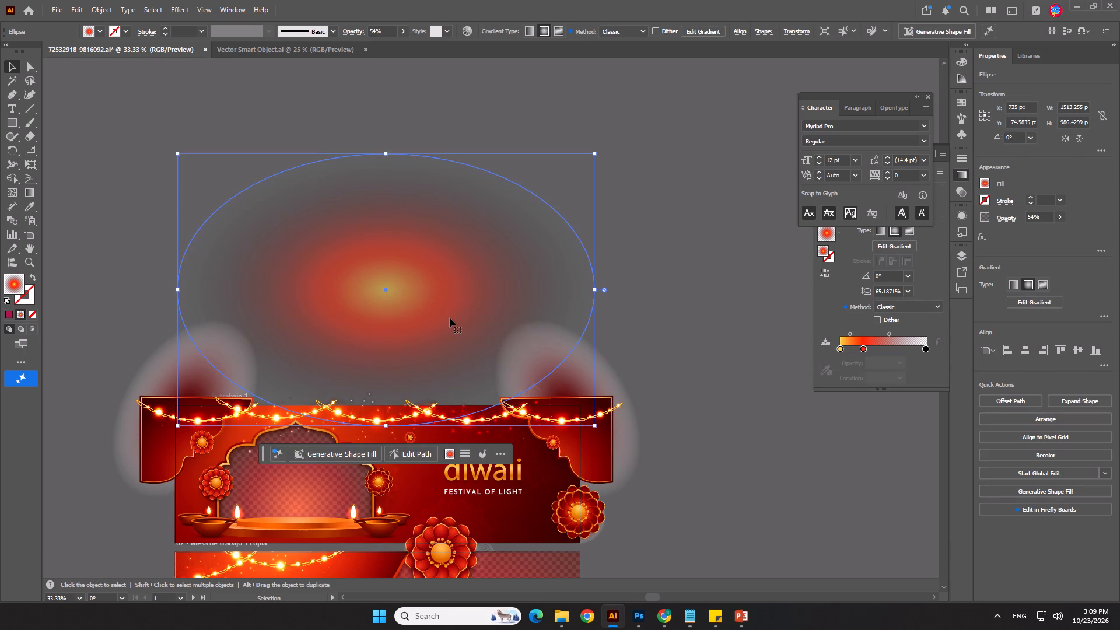
key("Delete")
Delete the red right and left corner ornament groups, together with their soft shadow ellipses, from the first Diwali banner.
left_click(544, 363)
double_click(544, 353)
left_click(545, 342)
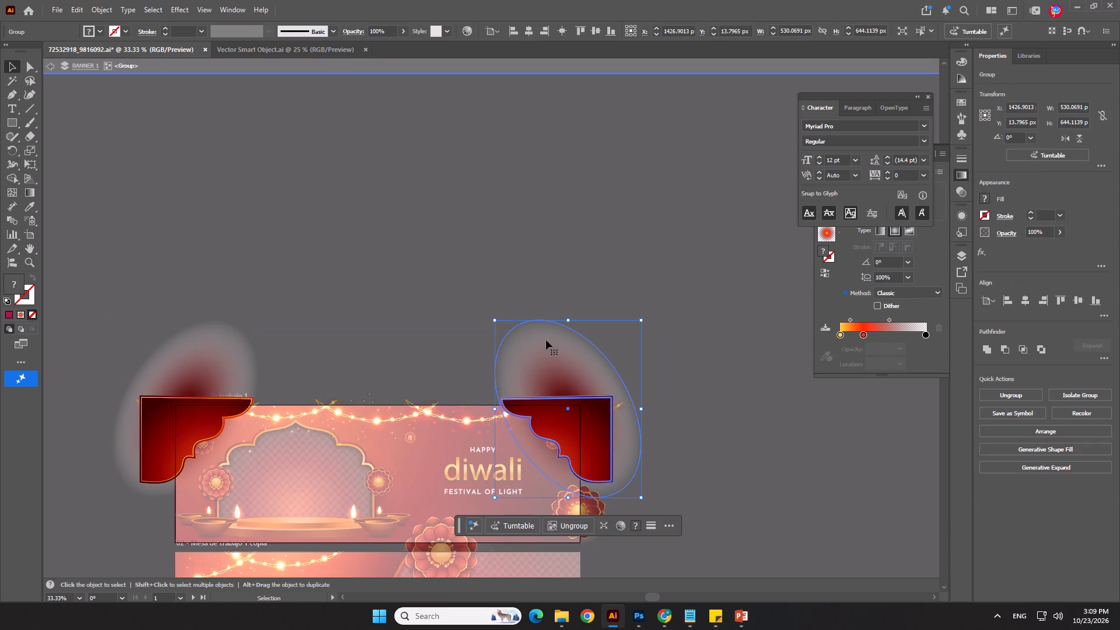
left_click(546, 340)
key("Delete")
double_click(450, 291)
left_click(236, 335)
triple_click(233, 341)
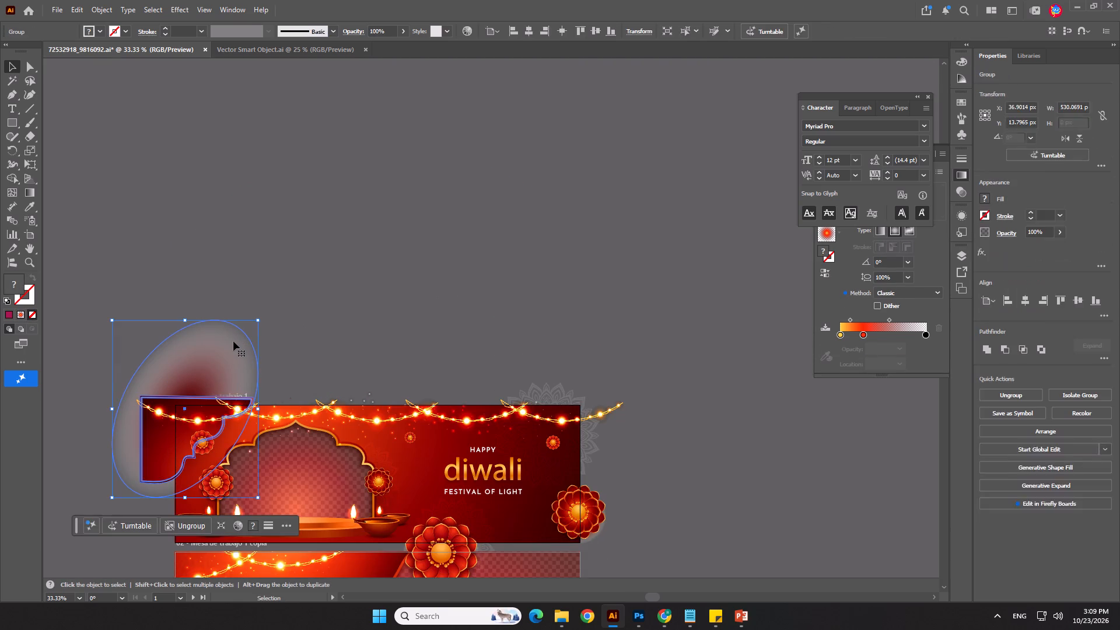
key("Delete")
double_click(328, 235)
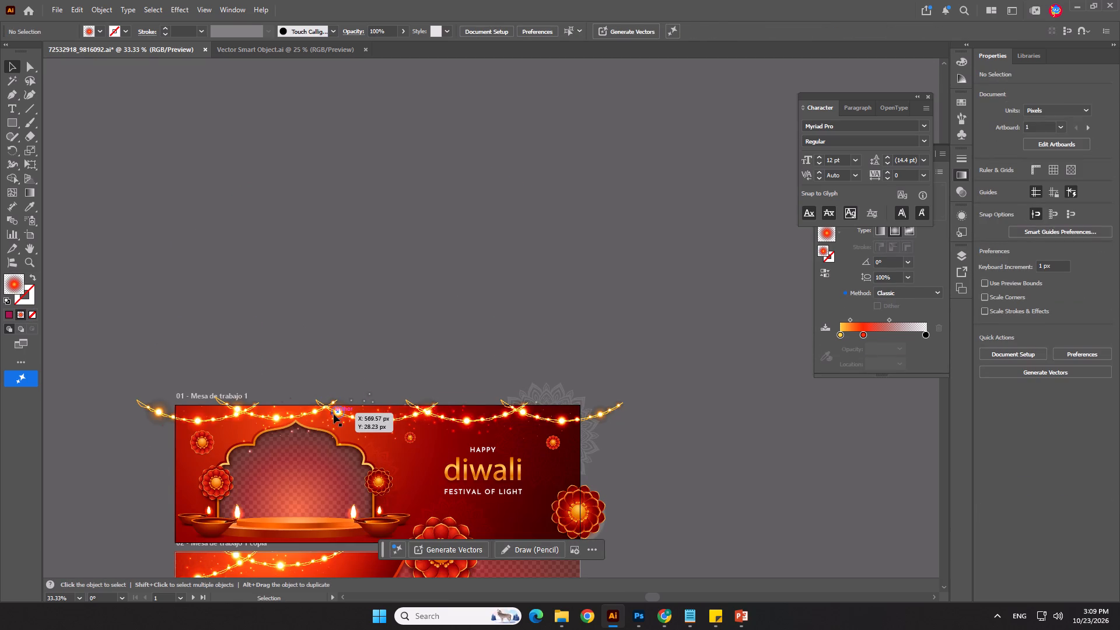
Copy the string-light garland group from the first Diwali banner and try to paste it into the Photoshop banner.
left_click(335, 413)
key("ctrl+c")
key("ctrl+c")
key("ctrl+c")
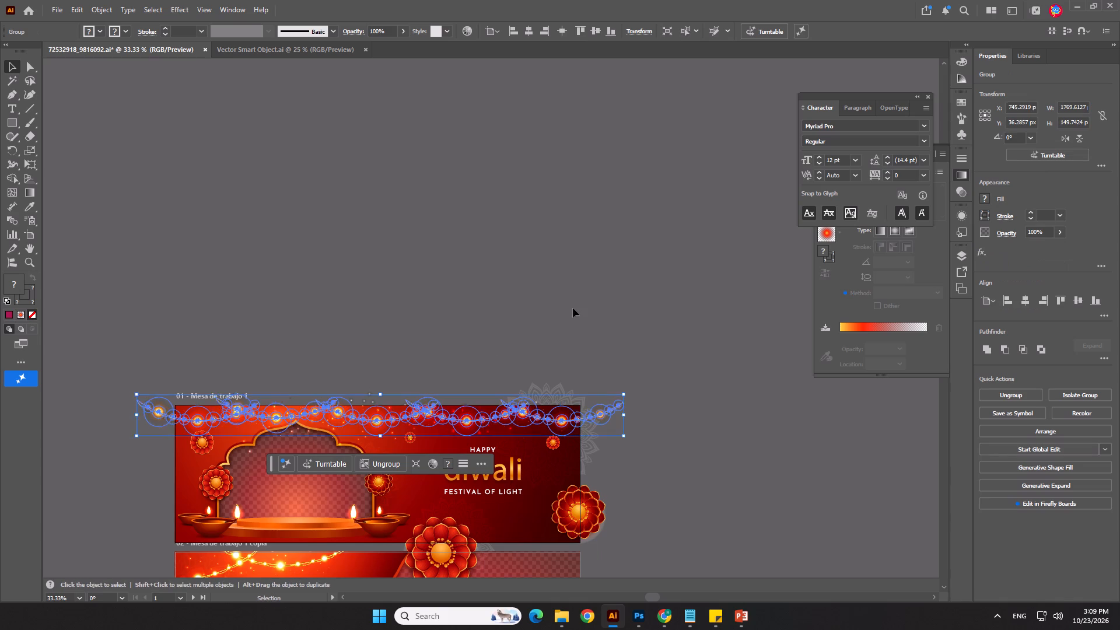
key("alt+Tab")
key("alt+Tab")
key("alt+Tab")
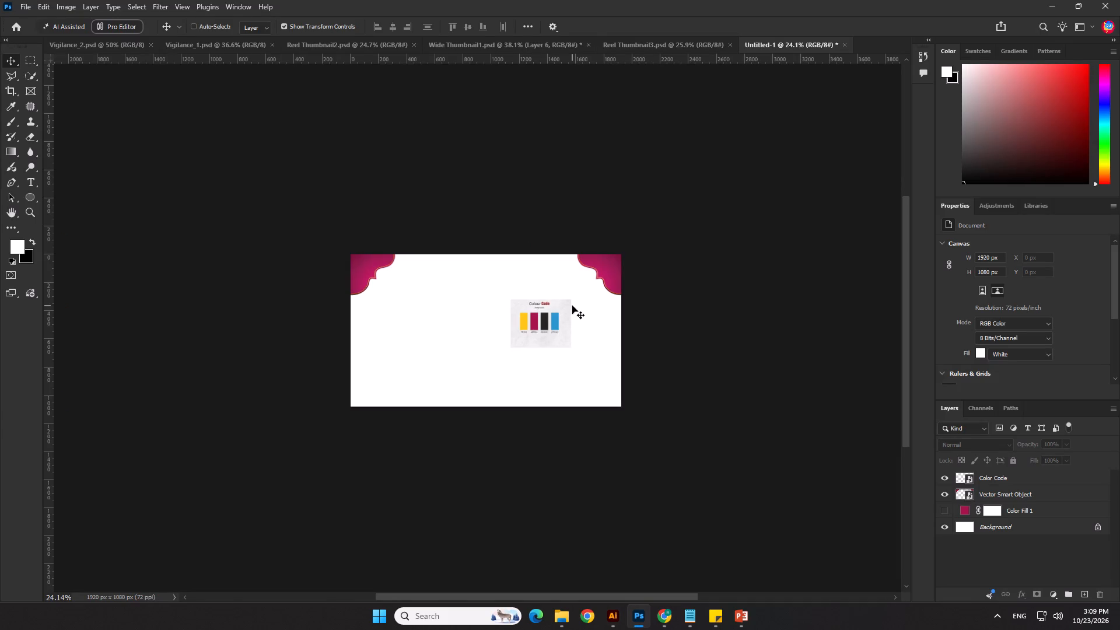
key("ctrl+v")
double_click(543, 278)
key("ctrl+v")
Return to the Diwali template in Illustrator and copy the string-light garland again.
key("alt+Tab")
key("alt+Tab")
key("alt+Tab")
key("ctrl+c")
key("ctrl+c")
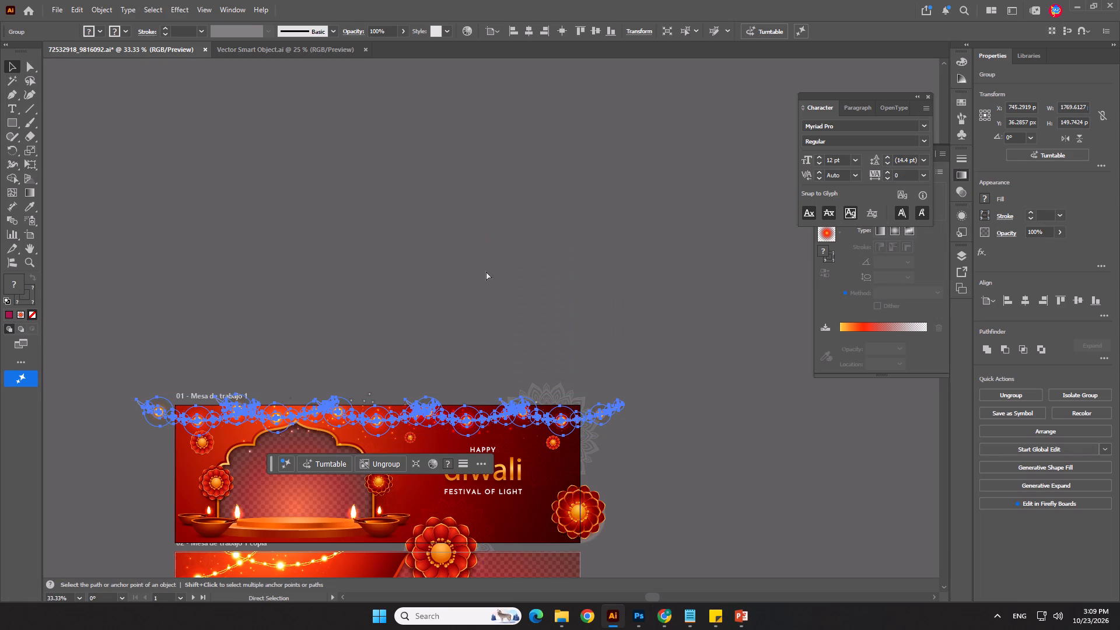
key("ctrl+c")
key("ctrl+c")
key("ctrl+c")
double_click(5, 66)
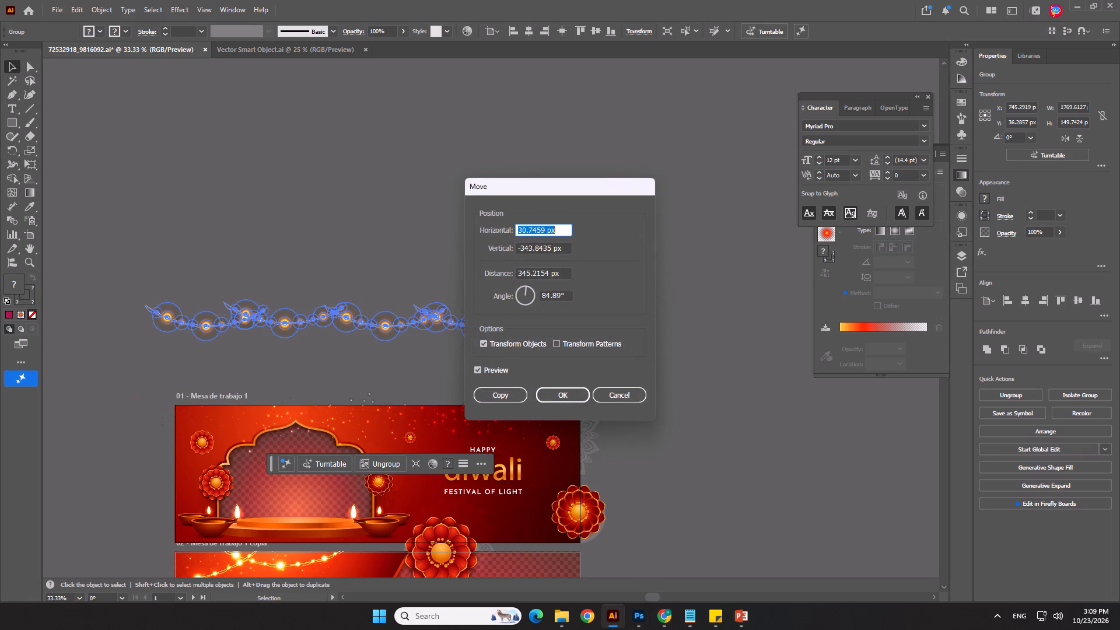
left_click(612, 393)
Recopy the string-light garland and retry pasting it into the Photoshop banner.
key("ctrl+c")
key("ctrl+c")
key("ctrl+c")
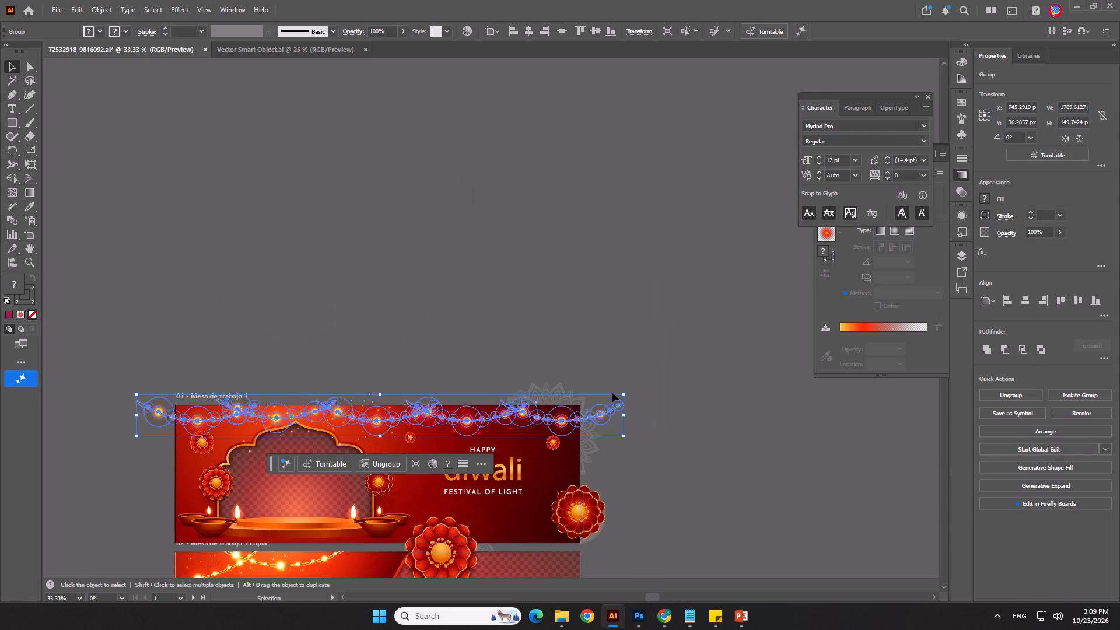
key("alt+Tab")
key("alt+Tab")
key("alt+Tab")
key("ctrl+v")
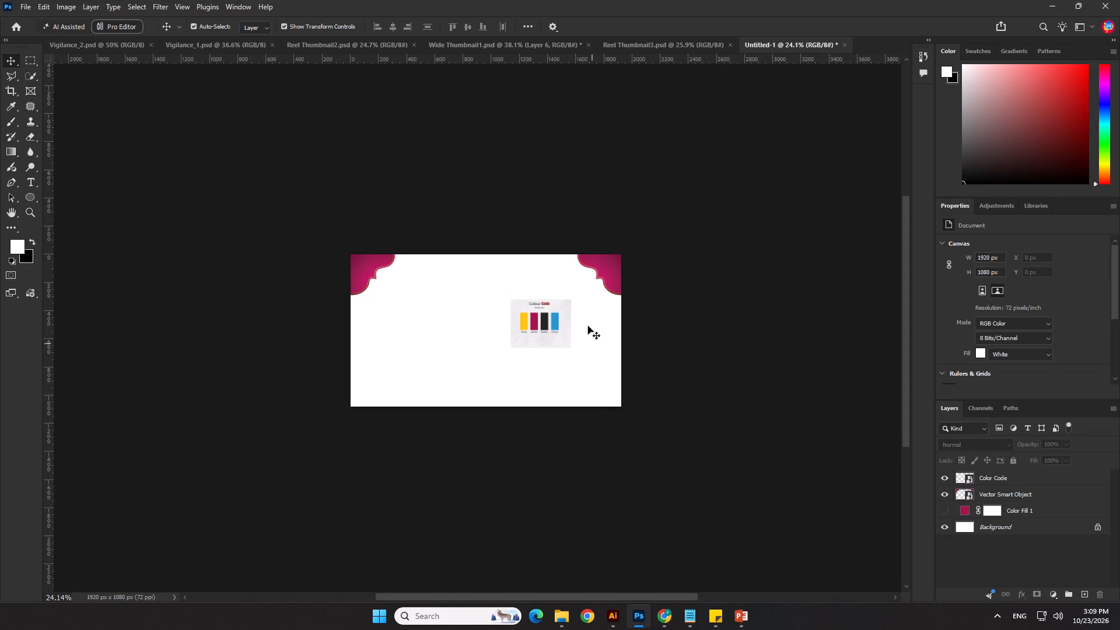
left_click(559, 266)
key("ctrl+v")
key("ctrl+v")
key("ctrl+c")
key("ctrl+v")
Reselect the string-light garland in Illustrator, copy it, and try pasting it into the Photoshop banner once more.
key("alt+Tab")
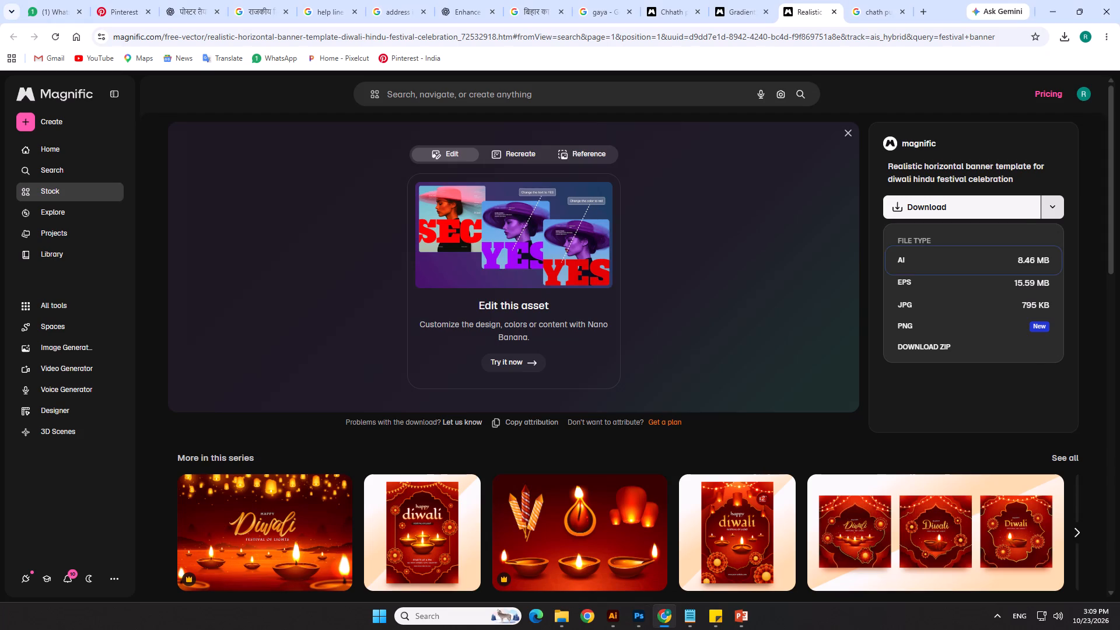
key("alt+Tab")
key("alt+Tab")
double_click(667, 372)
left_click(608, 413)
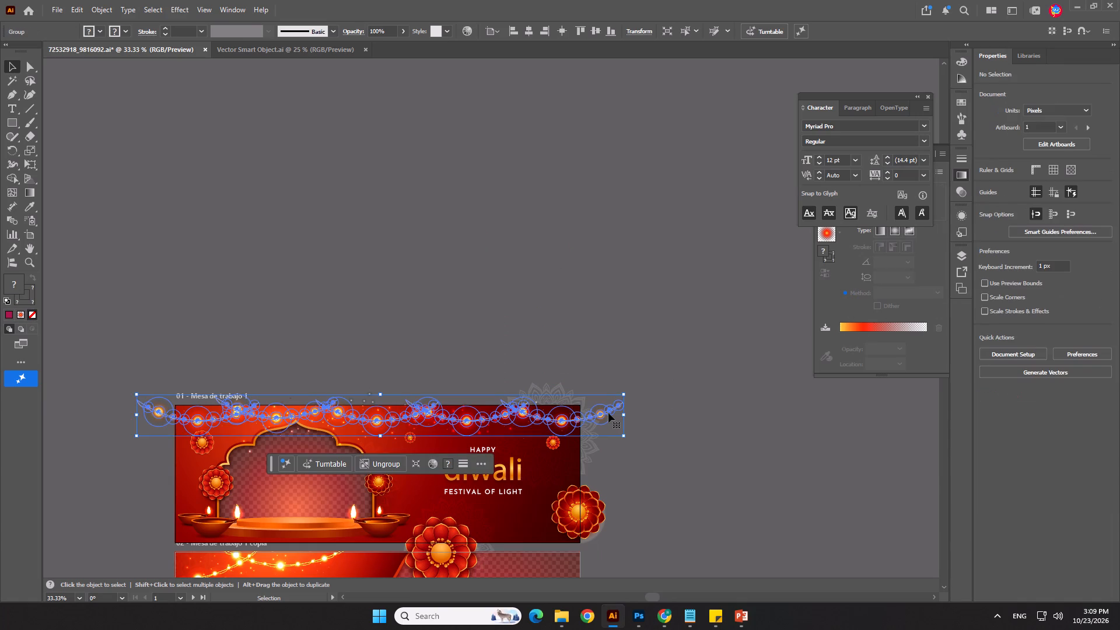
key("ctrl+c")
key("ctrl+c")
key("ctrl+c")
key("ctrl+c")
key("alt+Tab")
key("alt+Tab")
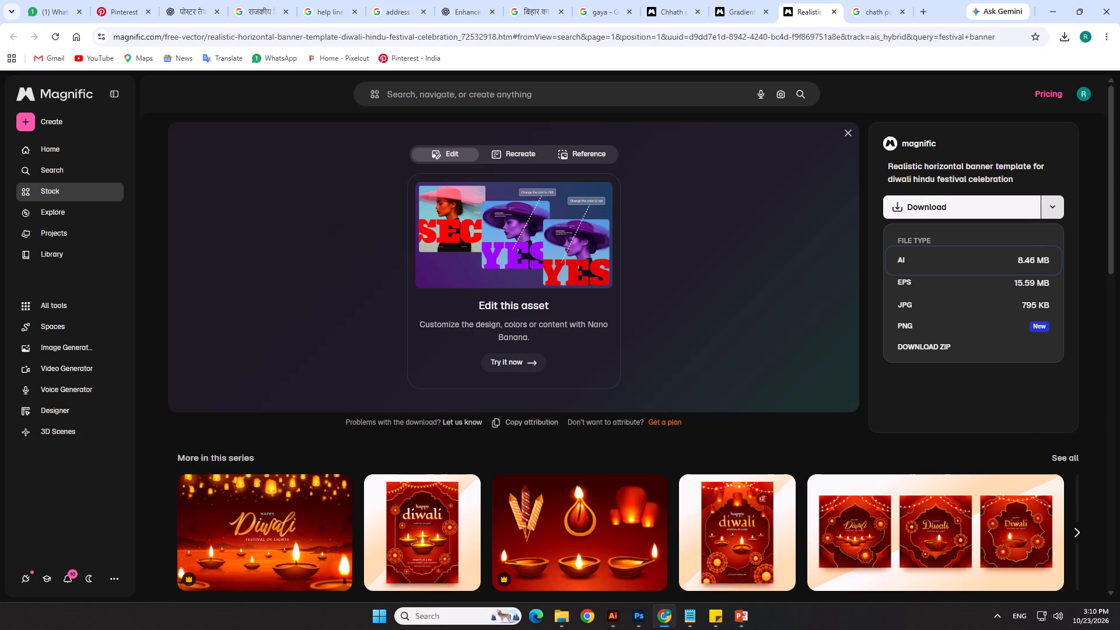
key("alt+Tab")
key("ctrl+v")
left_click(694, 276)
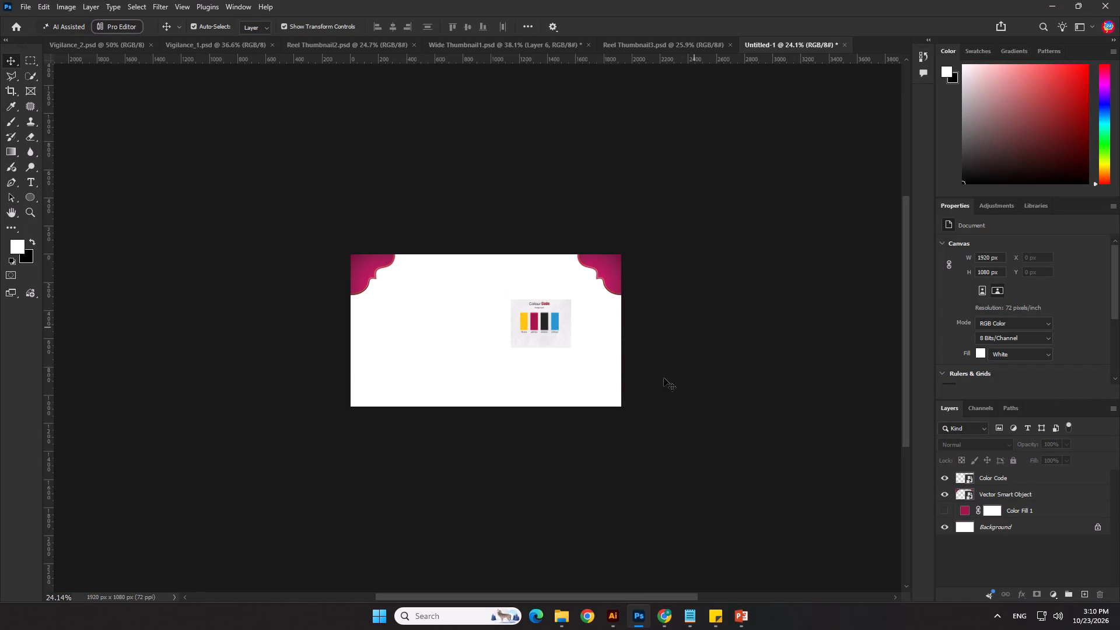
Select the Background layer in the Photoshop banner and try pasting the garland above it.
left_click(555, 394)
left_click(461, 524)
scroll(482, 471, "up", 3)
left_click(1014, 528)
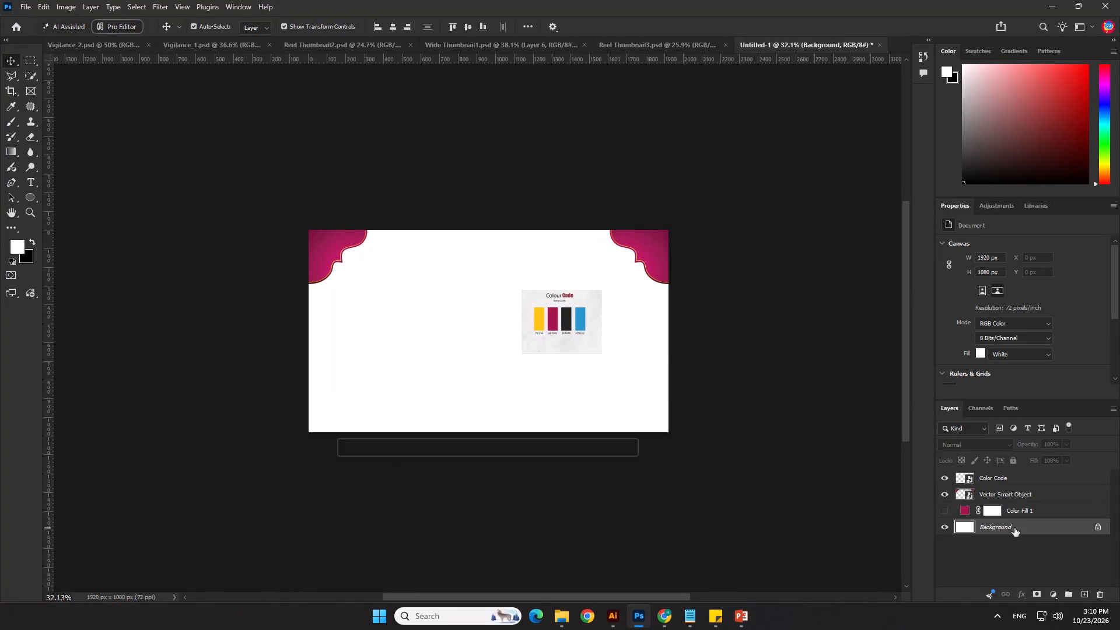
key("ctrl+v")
Switch to the Illustrator template and move the string-light garland above the first banner, to about X 711, Y -216 px.
key("alt+Tab")
key("alt+Tab")
key("alt+Tab")
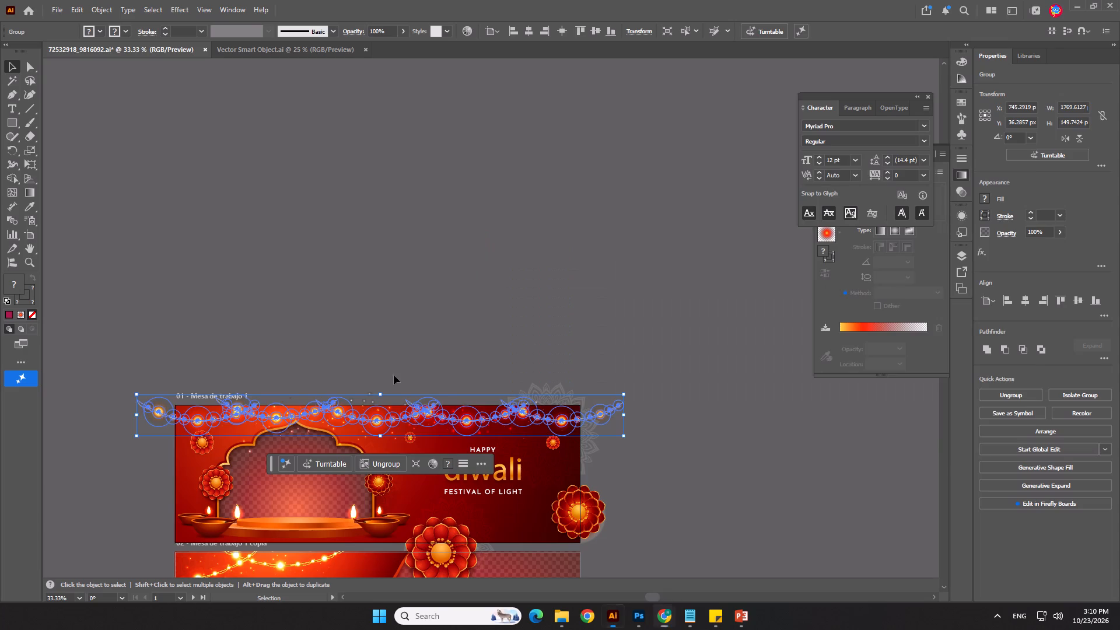
key("alt+Tab")
key("alt+Tab")
key("alt+Tab")
scroll(400, 425, "up", 3)
left_click_drag(414, 399, 381, 164)
scroll(393, 215, "down", 4)
Recopy the string-light garland in Illustrator, switch to Photoshop, and paste it into the banner as a smart object.
key("ctrl+c")
key("ctrl+c")
key("ctrl+c")
key("ctrl+c")
key("ctrl+c")
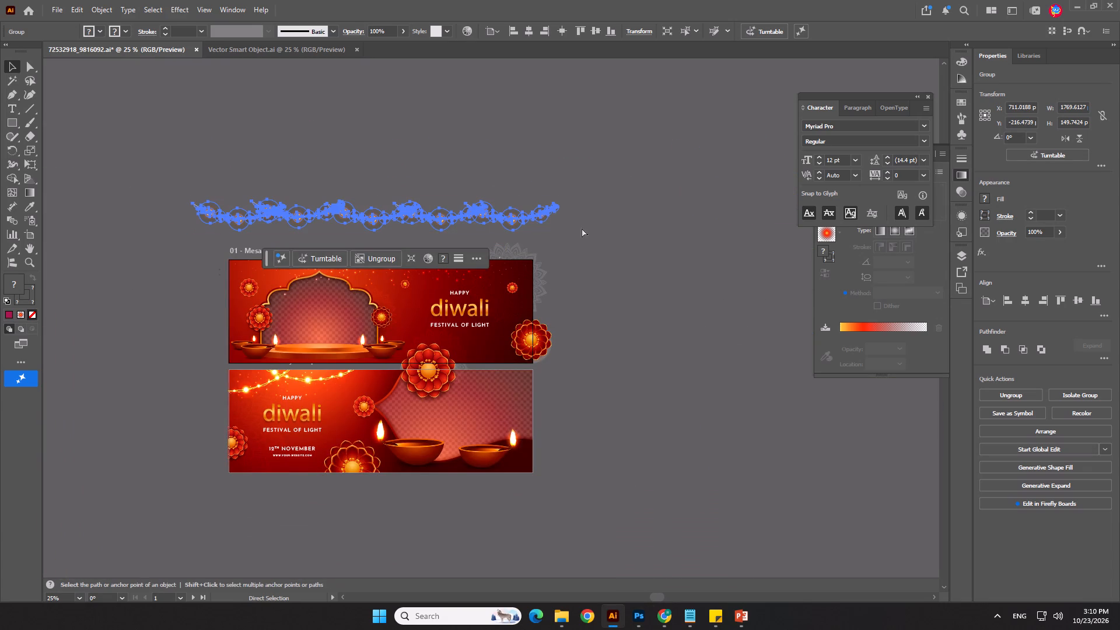
key("ctrl+c")
key("ctrl+c")
key("ctrl+c")
left_click(34, 69)
left_click(12, 68)
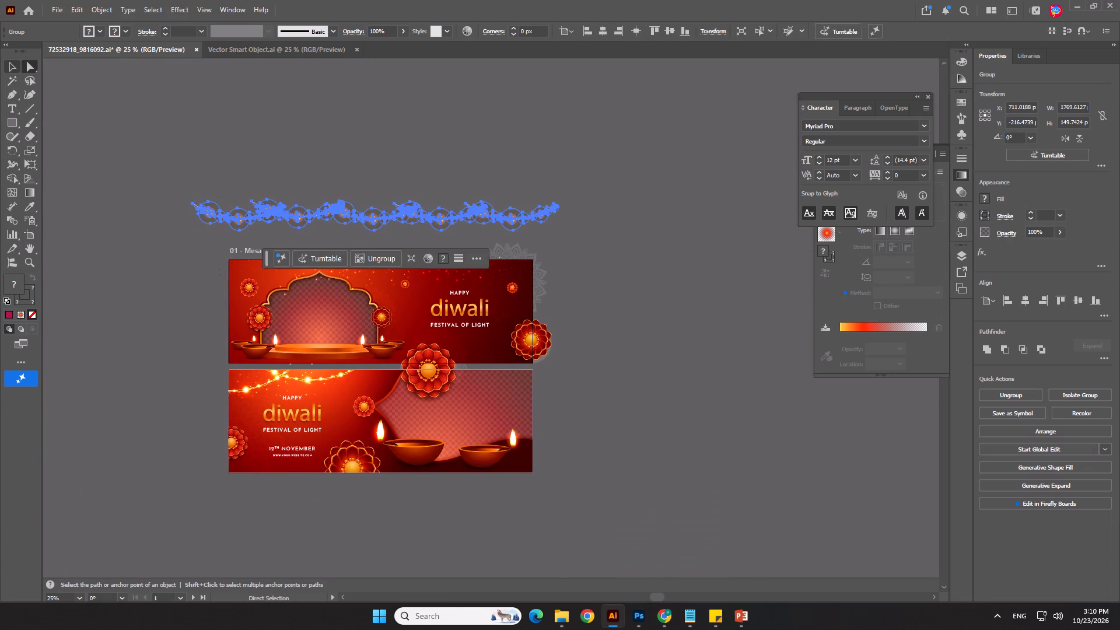
key("ctrl+c")
key("ctrl+c")
key("ctrl+c")
key("ctrl+c")
key("ctrl+c")
key("ctrl+c")
key("ctrl+c")
key("alt+Tab")
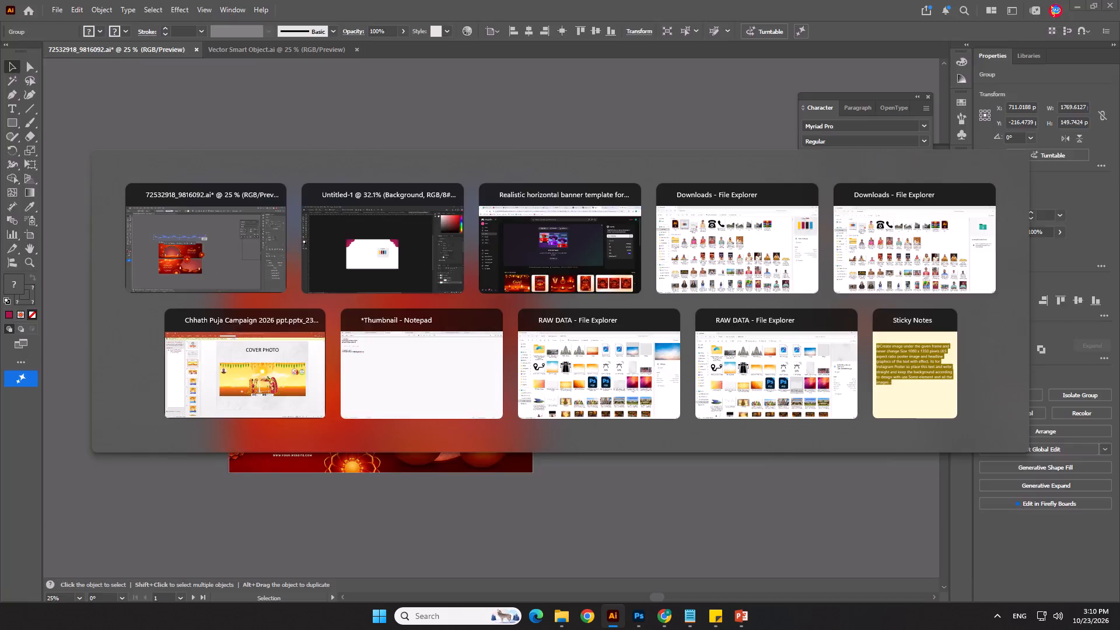
key("ctrl+v")
left_click(606, 167)
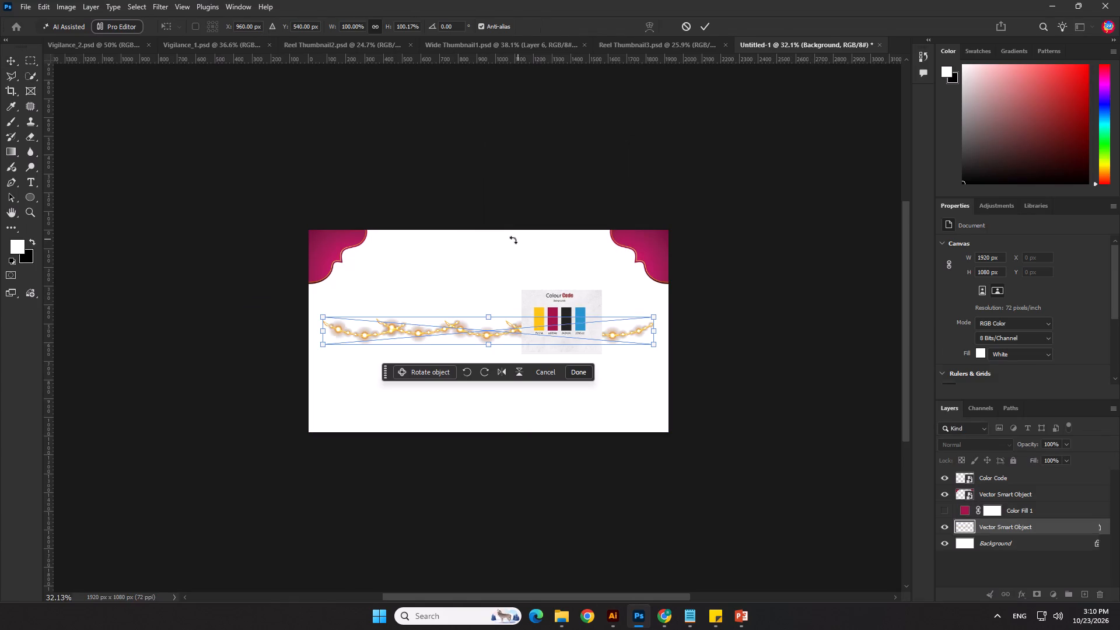
Place the garland centred along the banner's upper edge at about X 75, Y -2 px, with its layer above Color Code.
left_click(487, 318)
left_click_drag(488, 334, 481, 237)
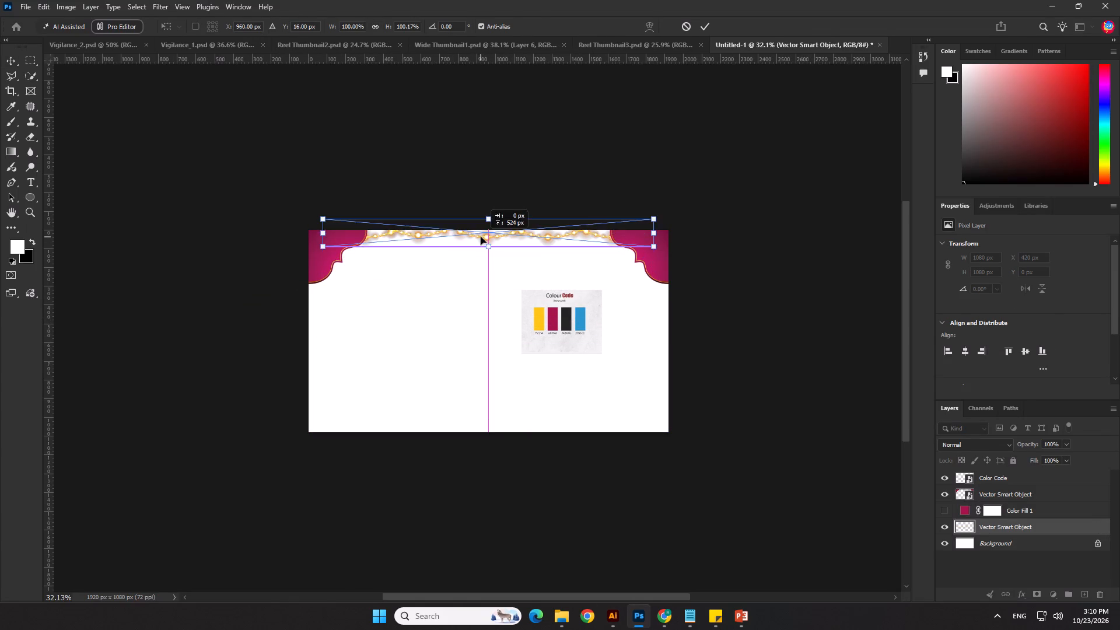
left_click_drag(481, 237, 478, 247)
left_click_drag(998, 525, 995, 478)
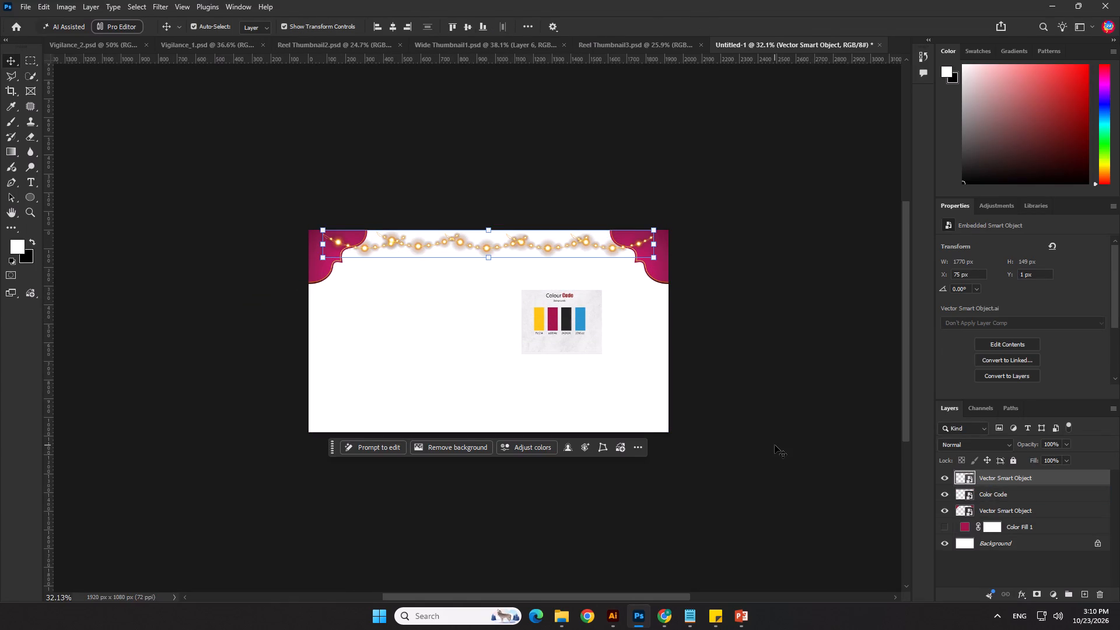
key("Down")
key("Down")
key("Down")
key("Up")
key("Up")
key("Up")
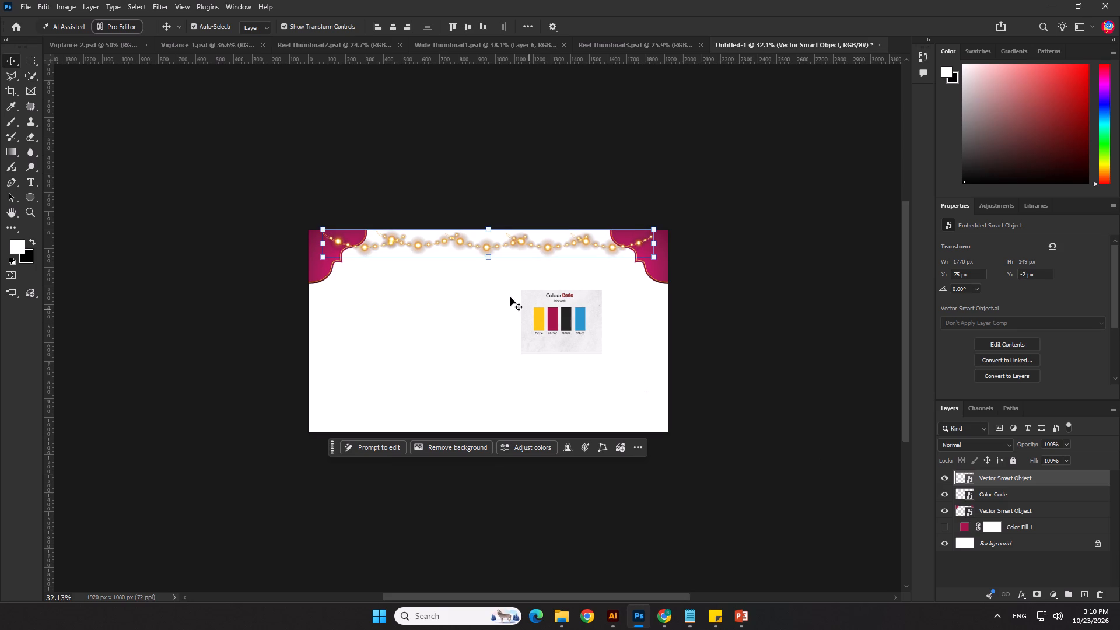
Enlarge the garland to about 108% so it spans the banner's width, and nudge it upward against the upper edge.
left_click_drag(489, 260, 495, 262)
key("Up")
key("Up")
key("Up")
key("Up")
key("Up")
key("Up")
key("Up")
key("Up")
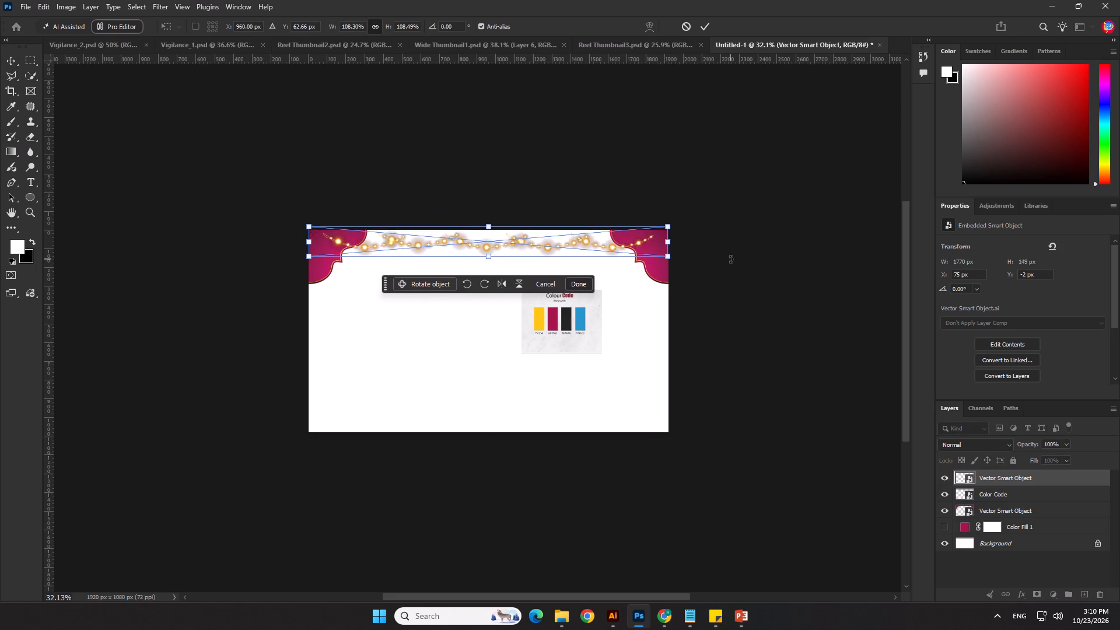
key("Up")
key("Up")
key("Up")
key("Return")
left_click(757, 316)
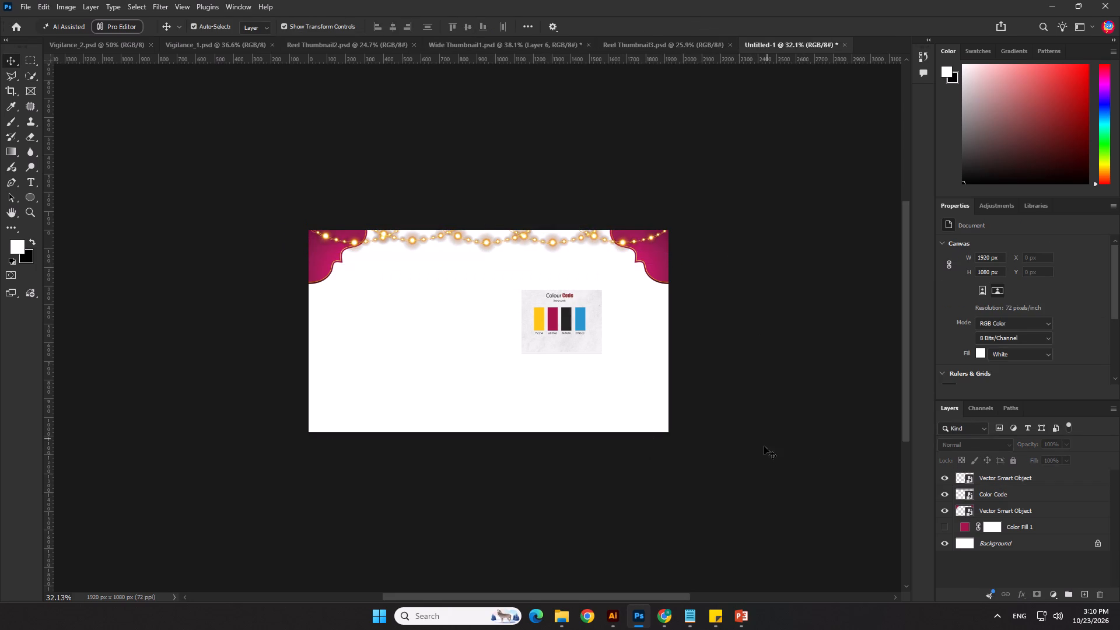
left_click(764, 447)
left_click(554, 415)
Show the hidden Color Fill 1 layer behind the ornaments and garland.
scroll(1038, 521, "down", 1)
left_click(943, 530)
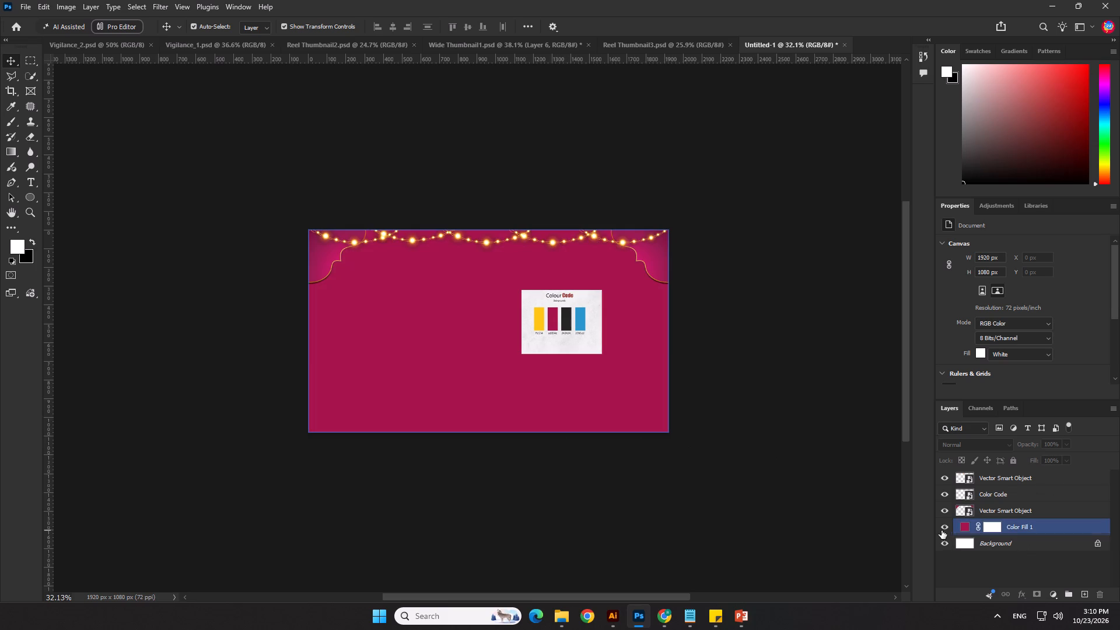
left_click(796, 506)
scroll(323, 315, "up", 1)
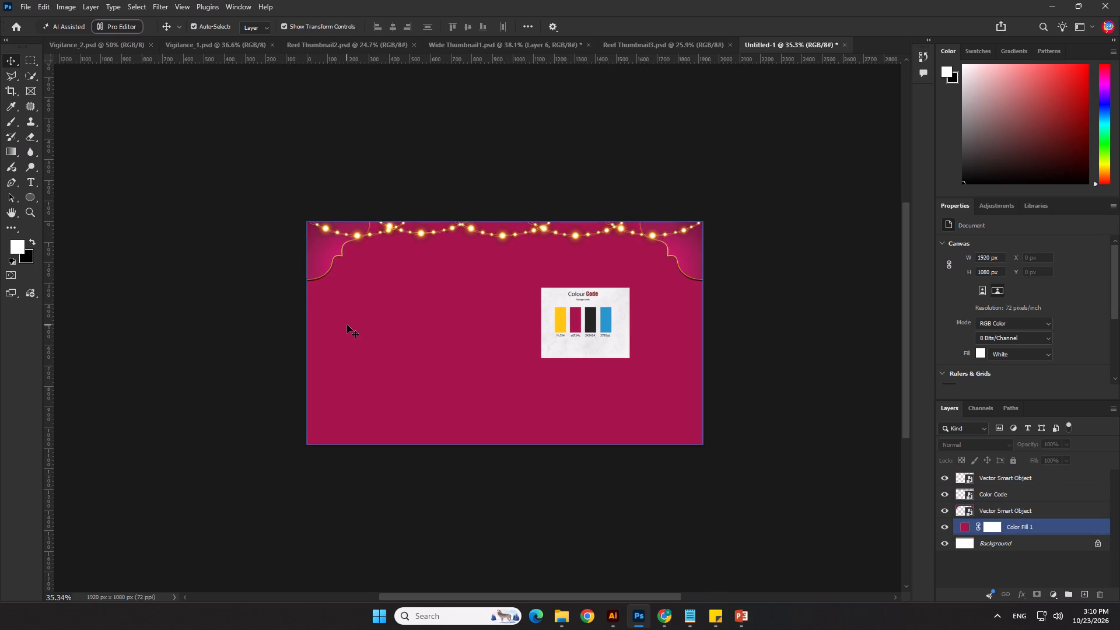
left_click(347, 325)
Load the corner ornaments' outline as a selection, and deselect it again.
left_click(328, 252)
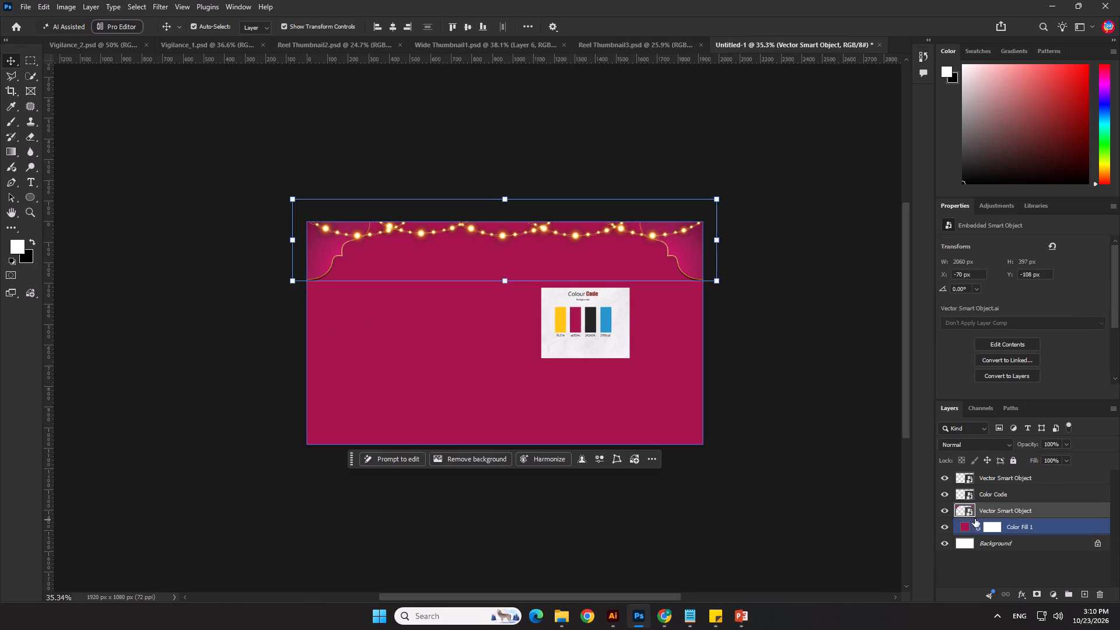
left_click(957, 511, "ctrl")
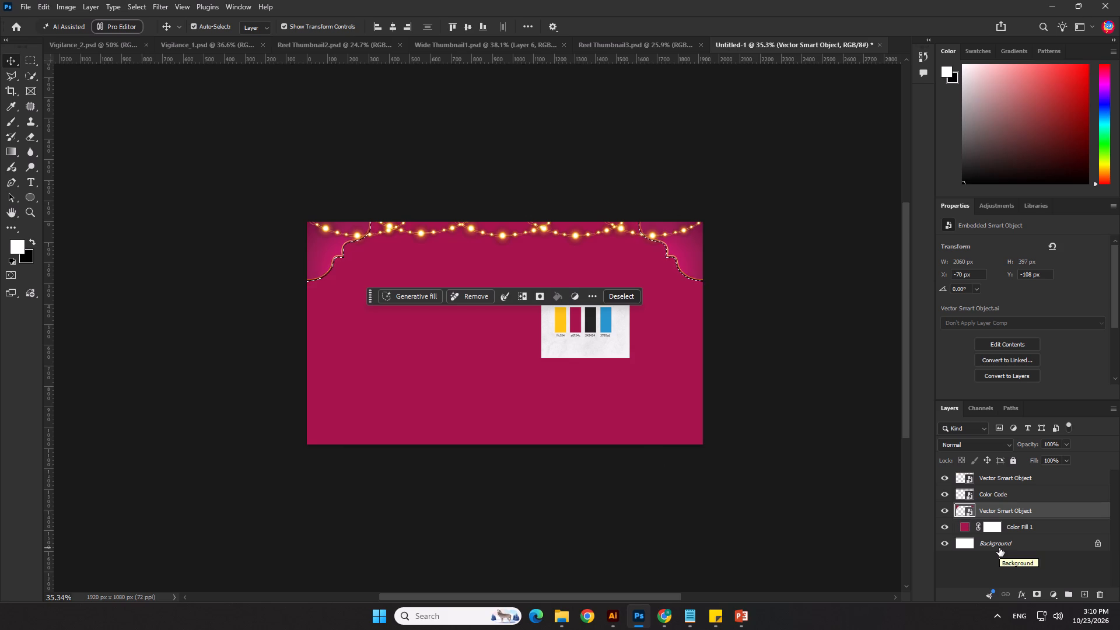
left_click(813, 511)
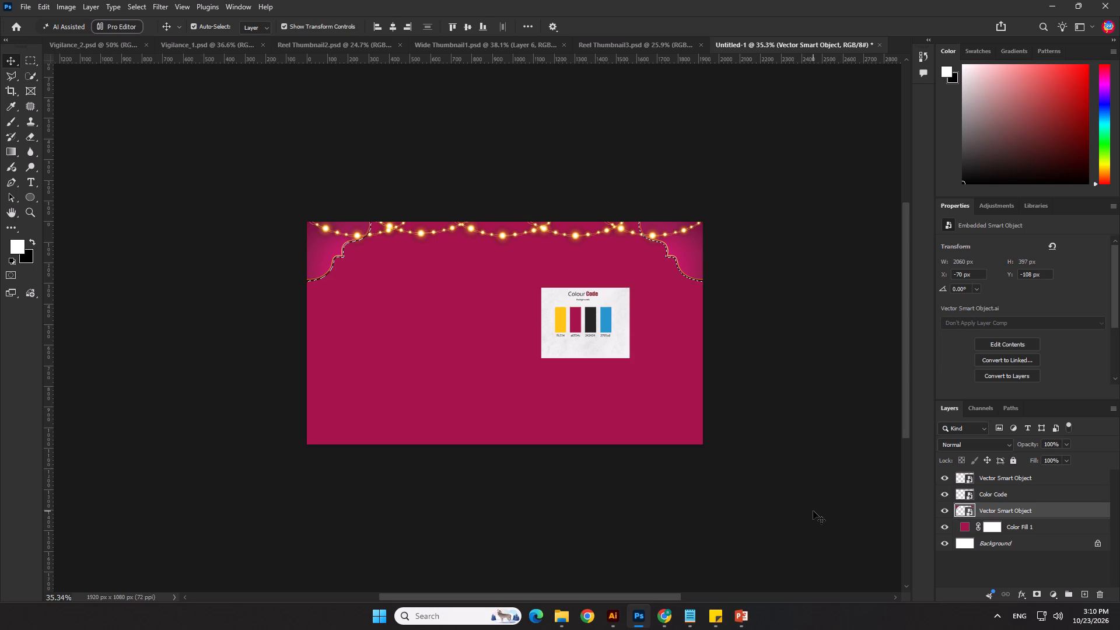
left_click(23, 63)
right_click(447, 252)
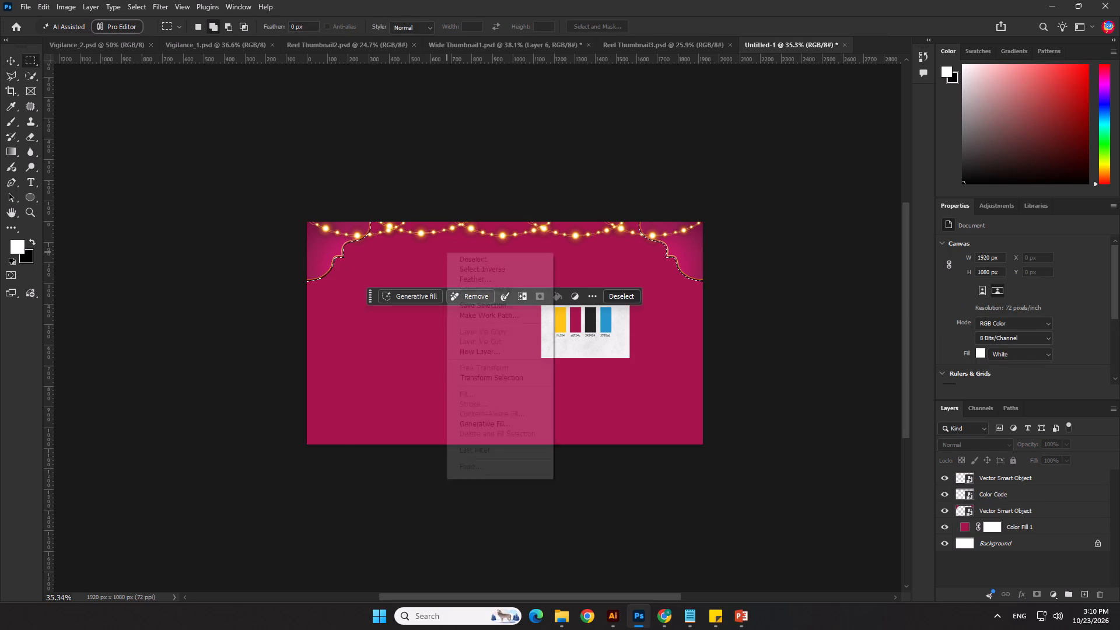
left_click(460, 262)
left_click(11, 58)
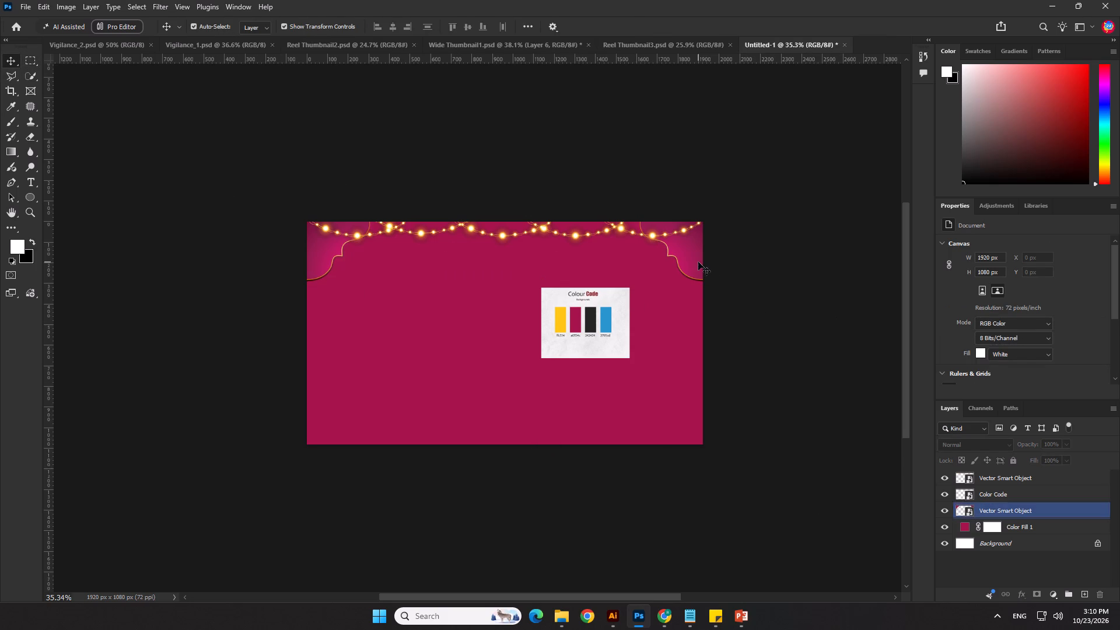
Duplicate the corner ornaments' smart object layer.
left_click(698, 262)
left_click_drag(1087, 509, 1084, 595)
Apply a white Color Overlay to the lower corner ornament layer, beneath its copy.
left_click(1027, 528)
double_click(1053, 528)
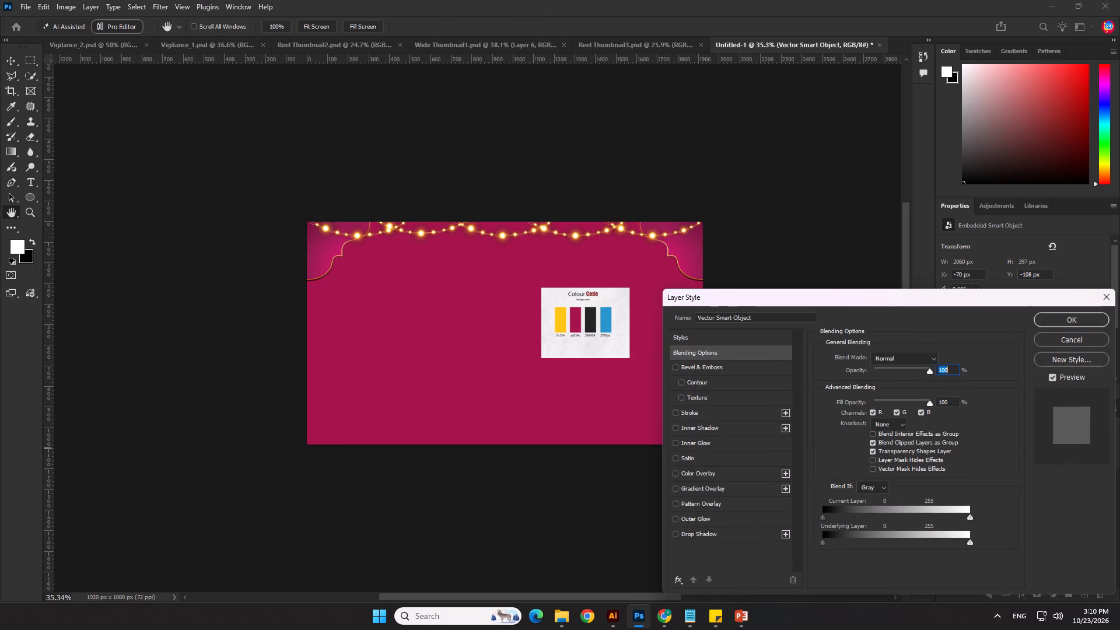
left_click(723, 538)
left_click(674, 537)
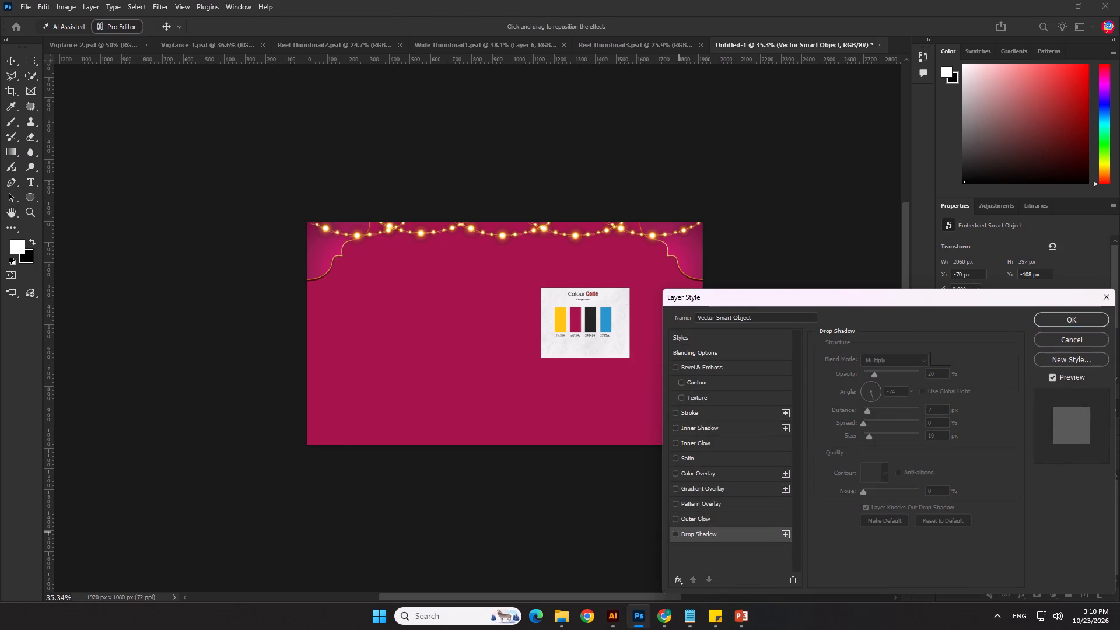
left_click(685, 478)
left_click(945, 360)
left_click_drag(783, 383, 737, 338)
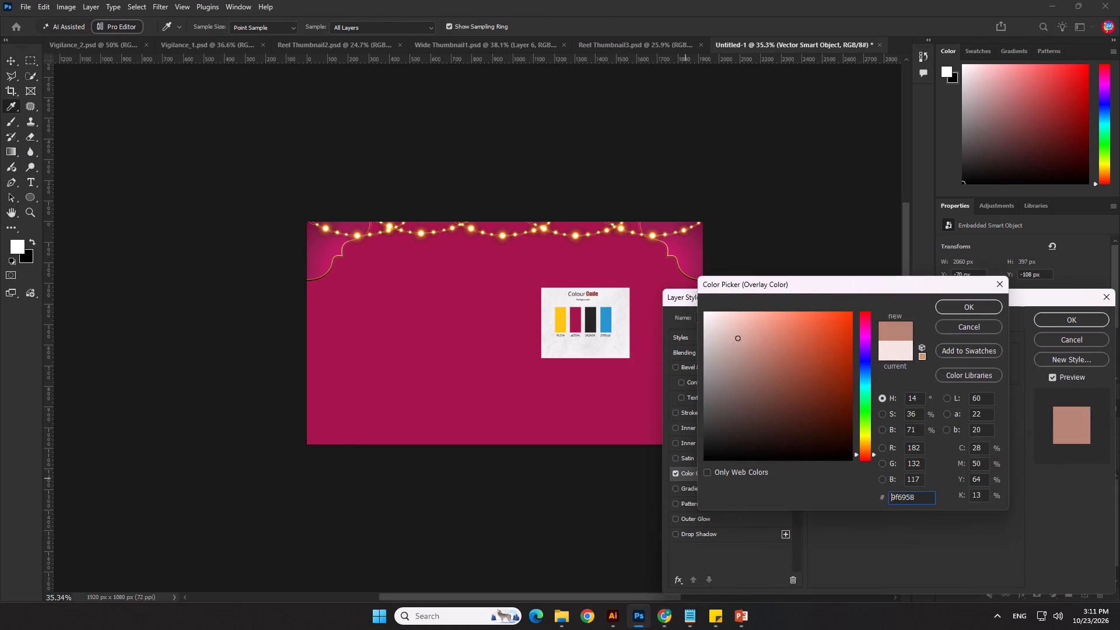
left_click_drag(737, 338, 615, 267)
left_click(982, 304)
left_click(1048, 318)
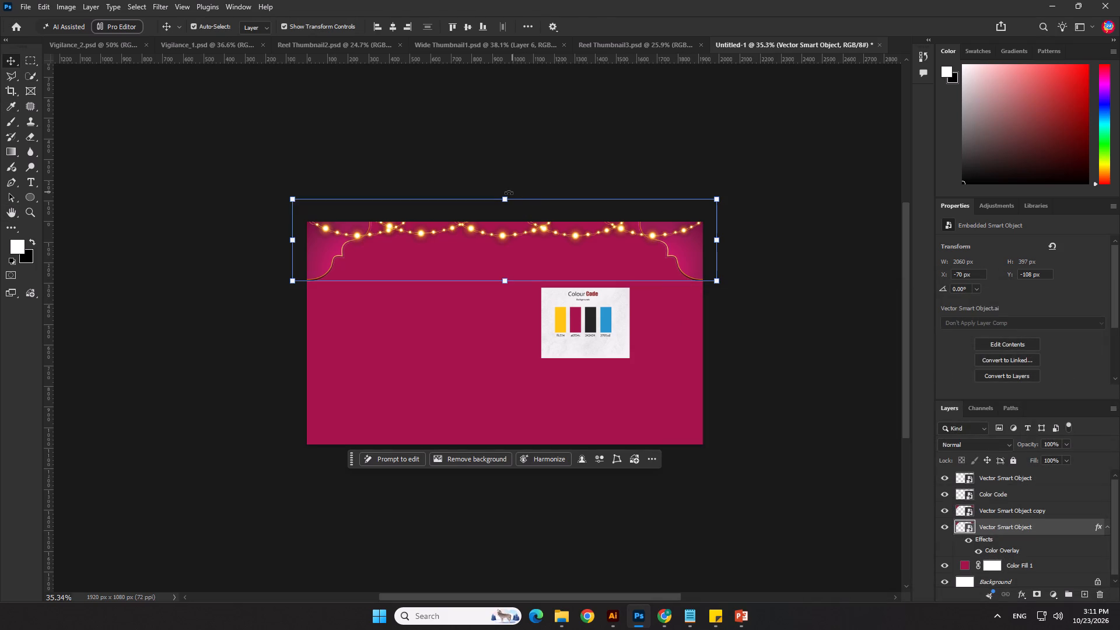
Scale the white corner ornaments to about 1988 × 384 px so they form a white edge inside the magenta ones.
left_click_drag(509, 196, 513, 204)
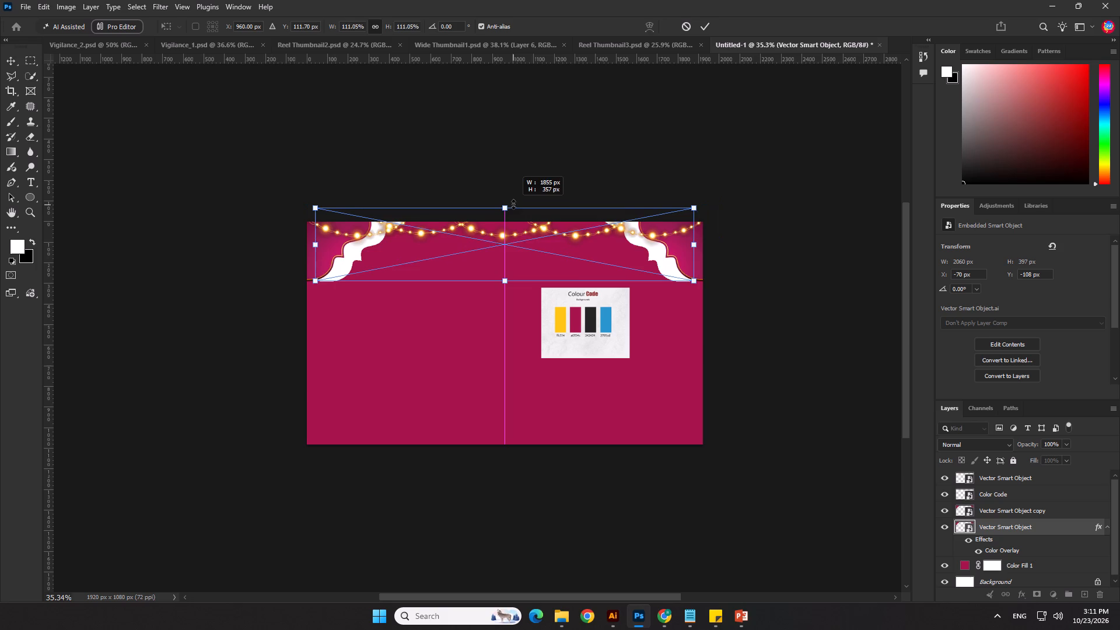
left_click_drag(513, 204, 519, 200)
scroll(508, 208, "up", 3)
left_click_drag(509, 169, 506, 171)
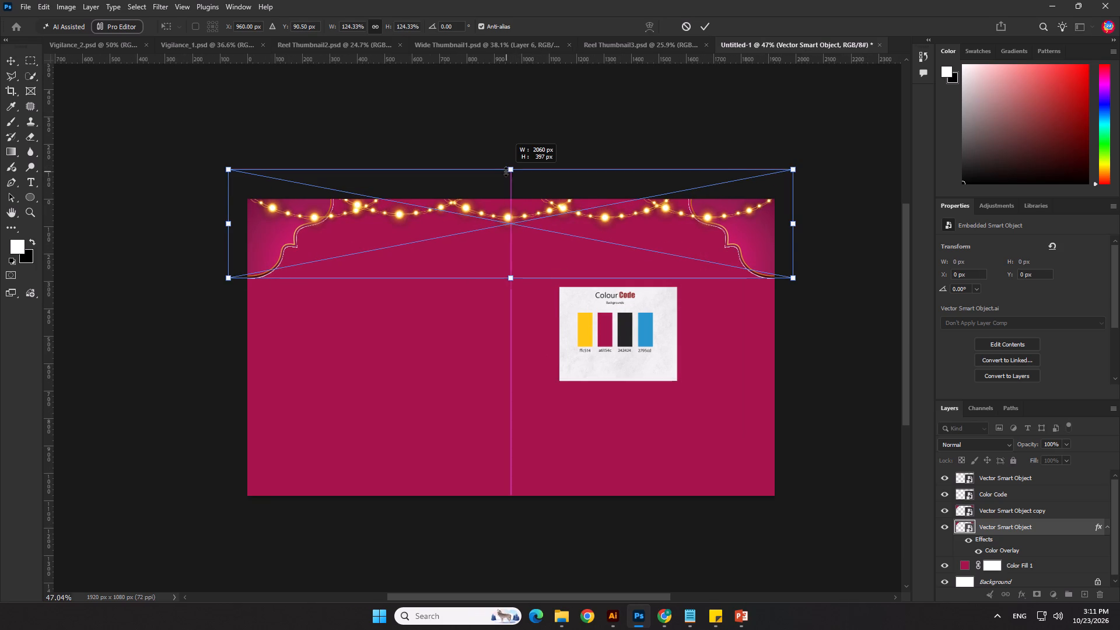
left_click_drag(506, 171, 503, 174)
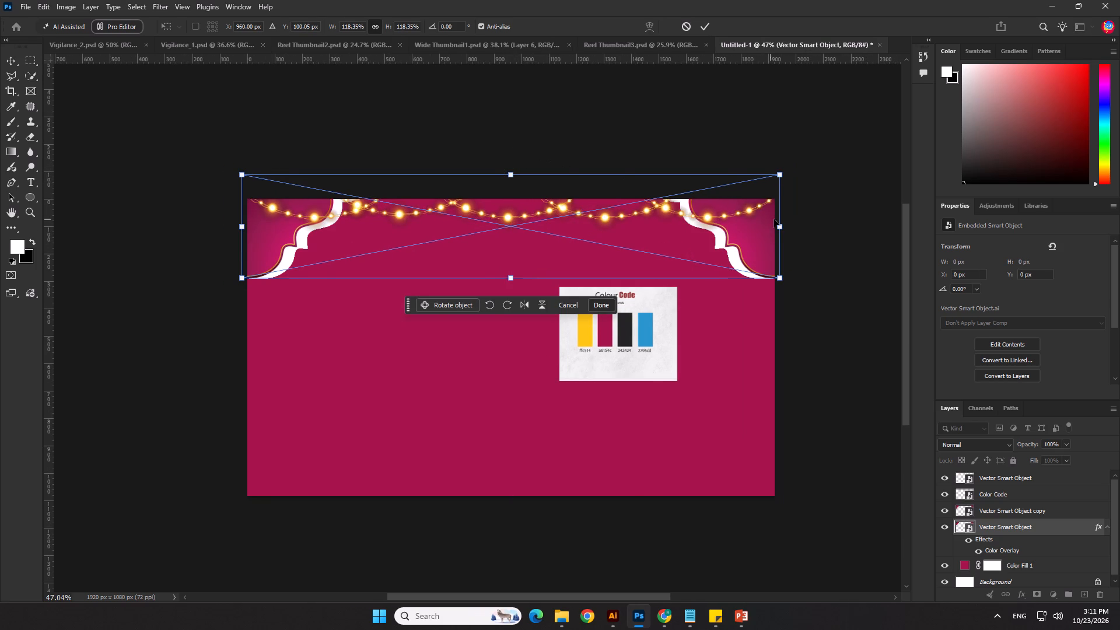
scroll(782, 220, "up", 2)
left_click_drag(812, 217, 821, 218)
key("Return")
scroll(721, 242, "down", 1)
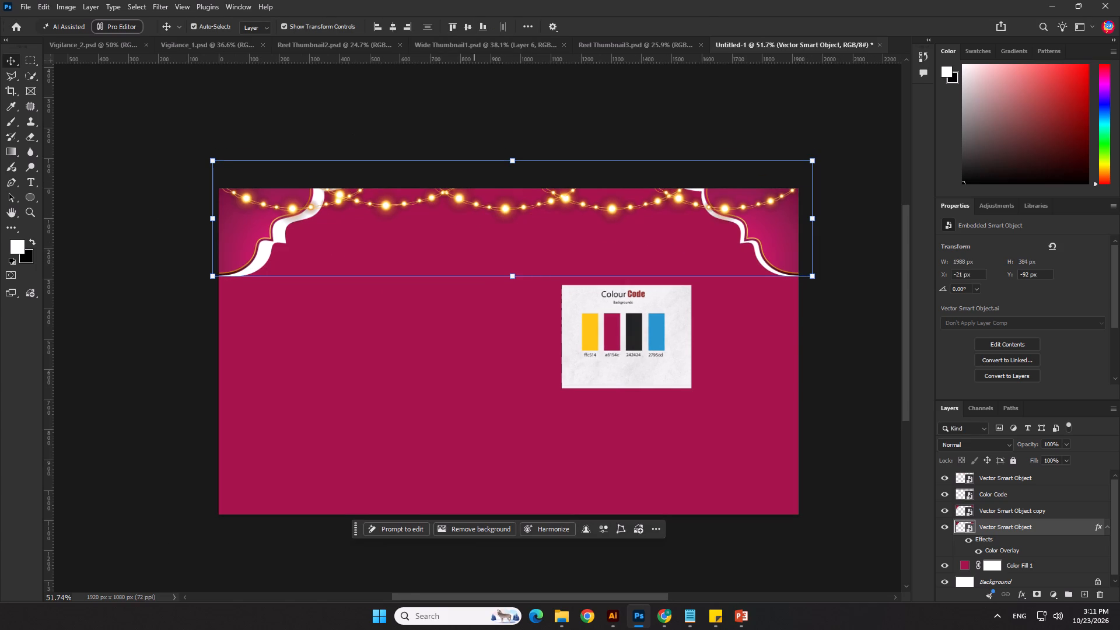
Resize the white corner ornaments to about 2006 × 388 px, centre them horizontally on the banner, and nudge them down 2 px.
left_click(389, 28)
left_click_drag(811, 221, 817, 224)
key("Return")
left_click(393, 27)
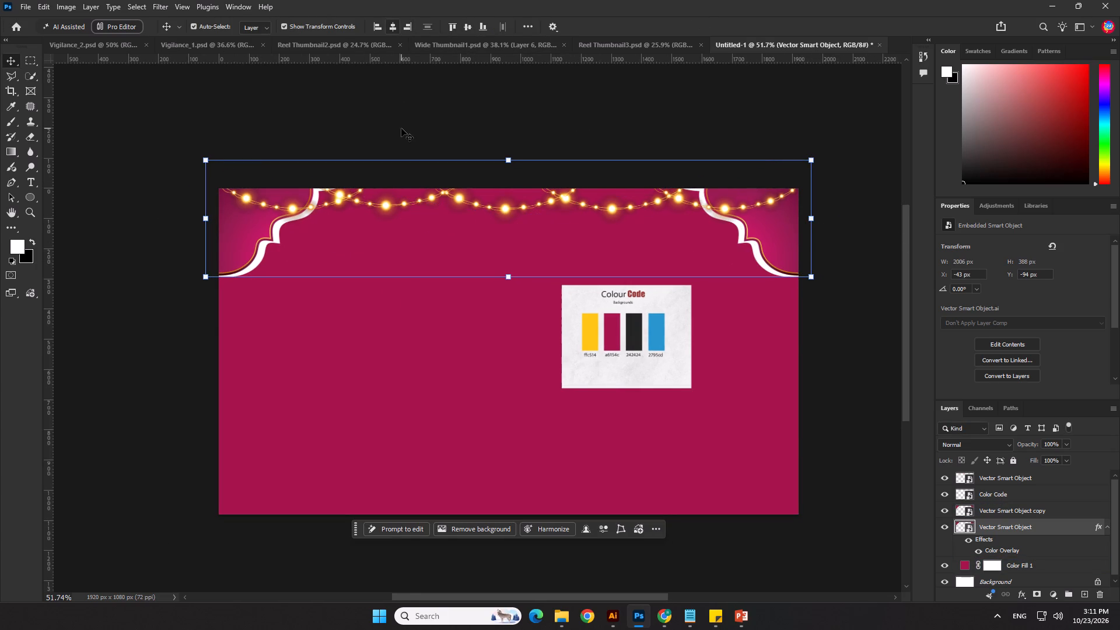
key("Down")
key("Down")
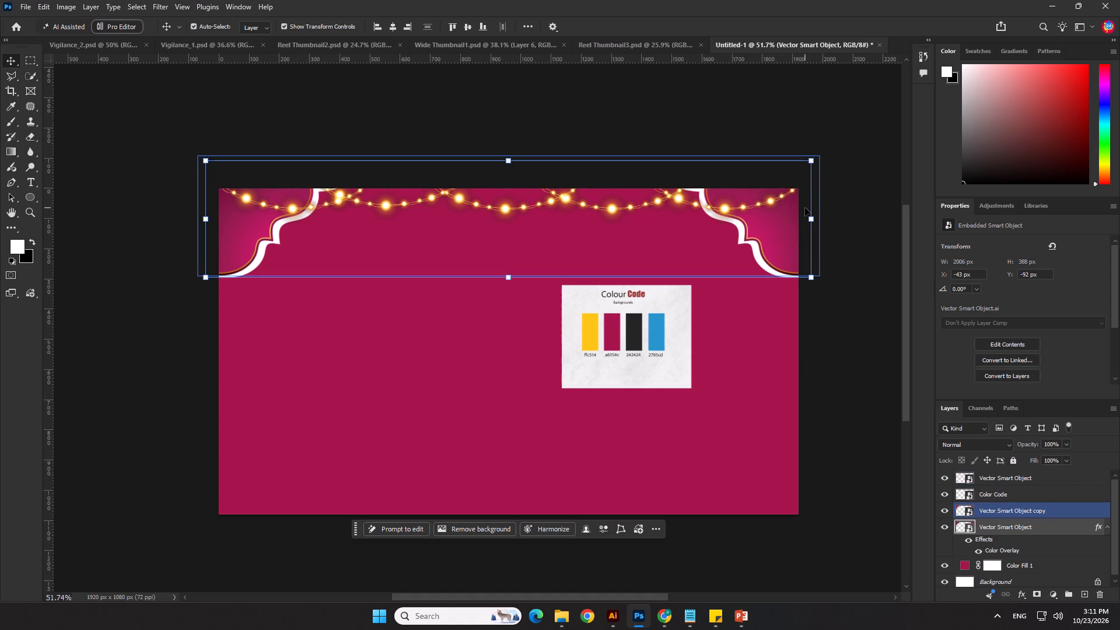
Select the magenta and white corner ornament layers together and scale both up slightly.
left_click(791, 241, "shift")
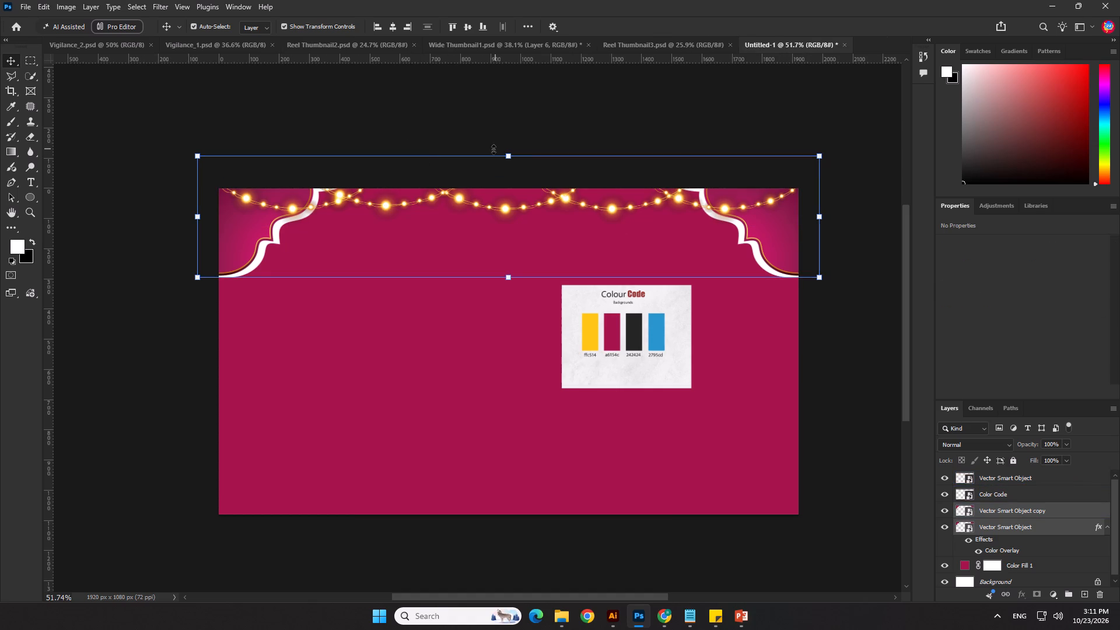
left_click_drag(501, 152, 508, 147)
key("Return")
left_click(538, 106)
scroll(485, 372, "down", 5)
left_click(793, 330)
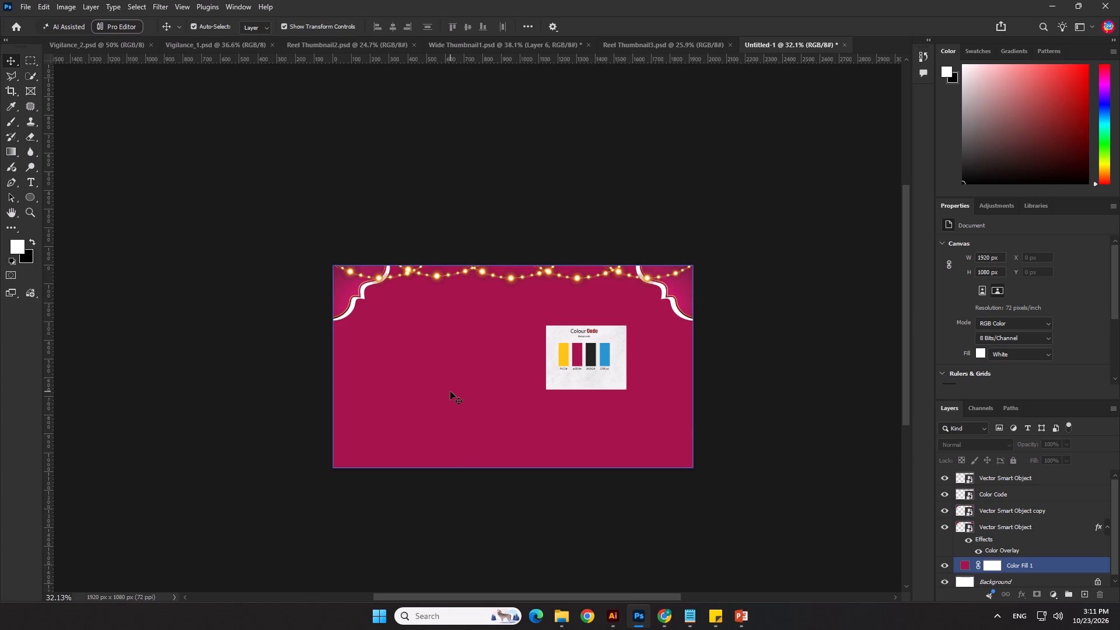
Draw a rectangle of about 1789 × 922 px directly above the Color Fill 1 layer, inset from the banner's edges.
left_click(382, 156)
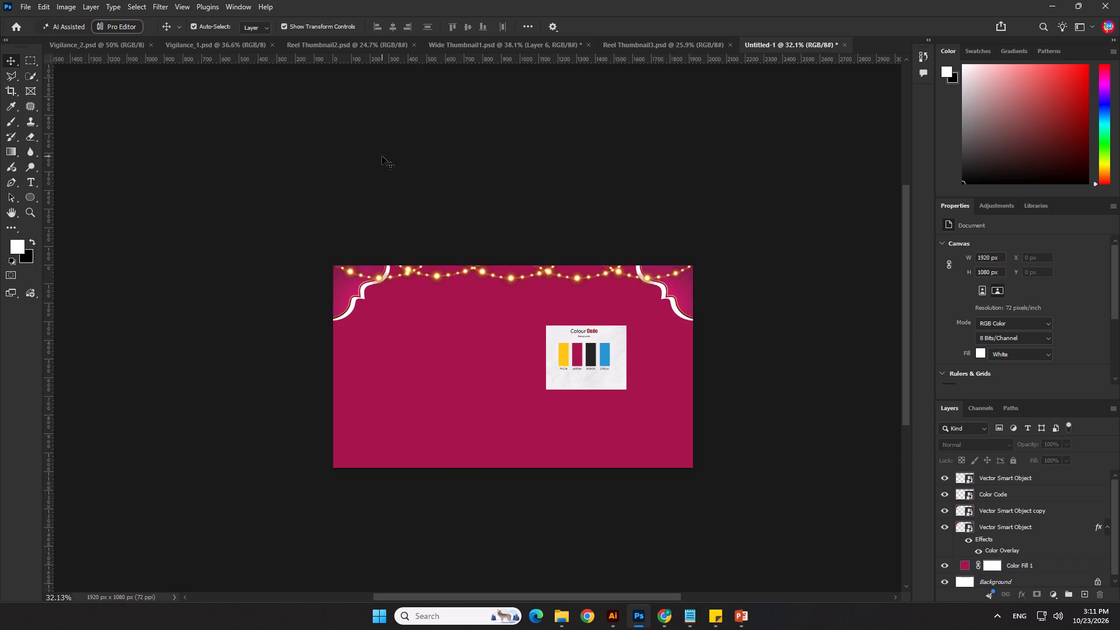
left_click(442, 342)
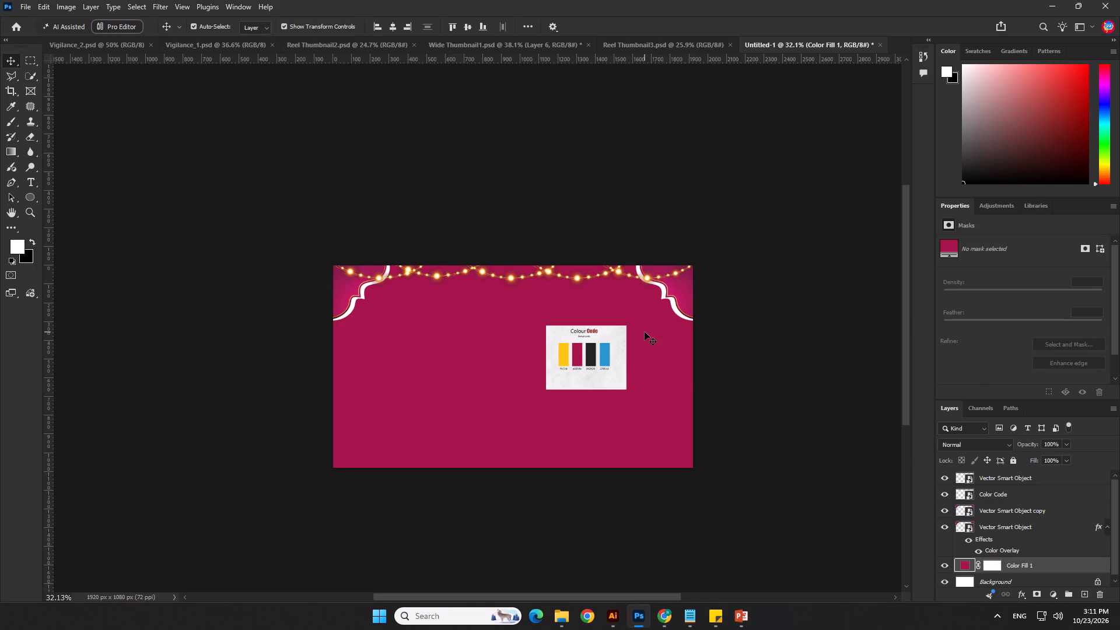
left_click(663, 361)
left_click(617, 446)
left_click(13, 153)
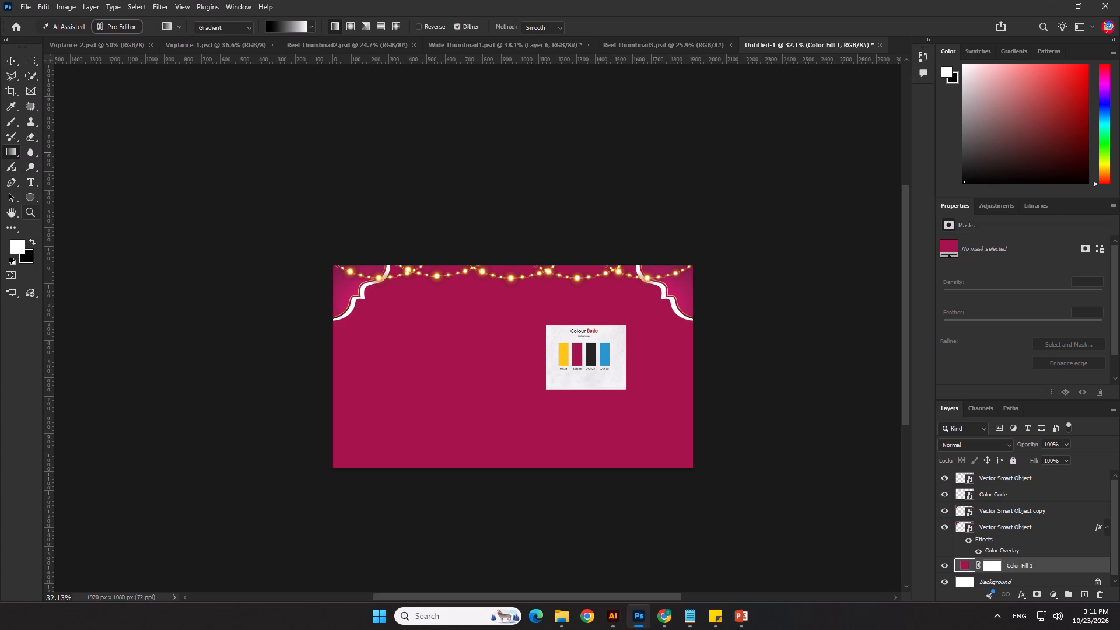
right_click(29, 198)
left_click(72, 195)
scroll(275, 295, "up", 3)
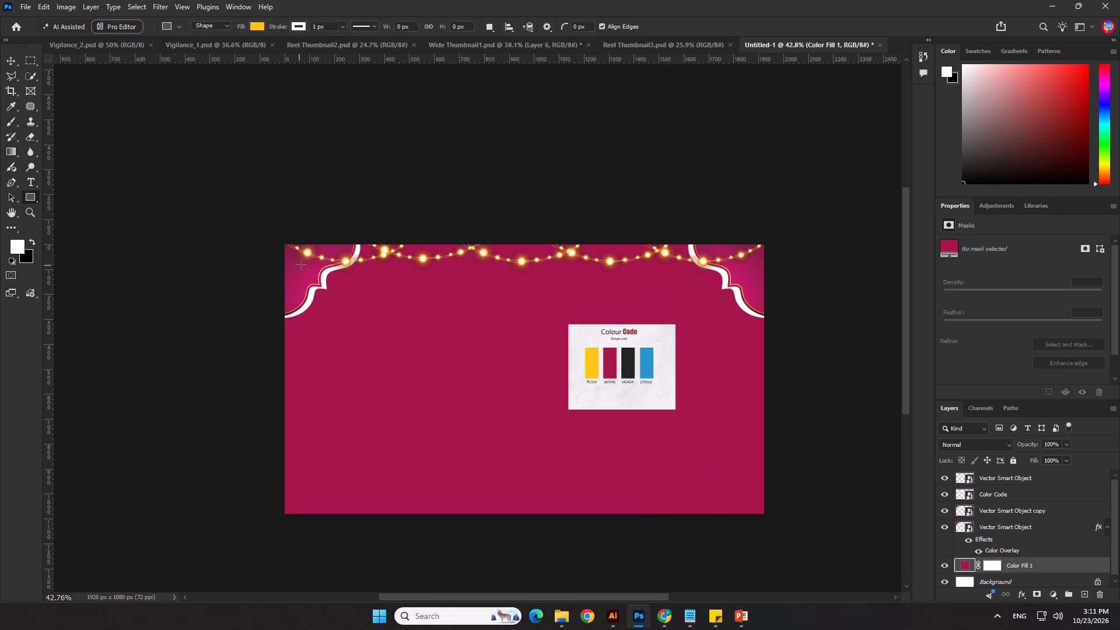
left_click_drag(301, 265, 747, 495)
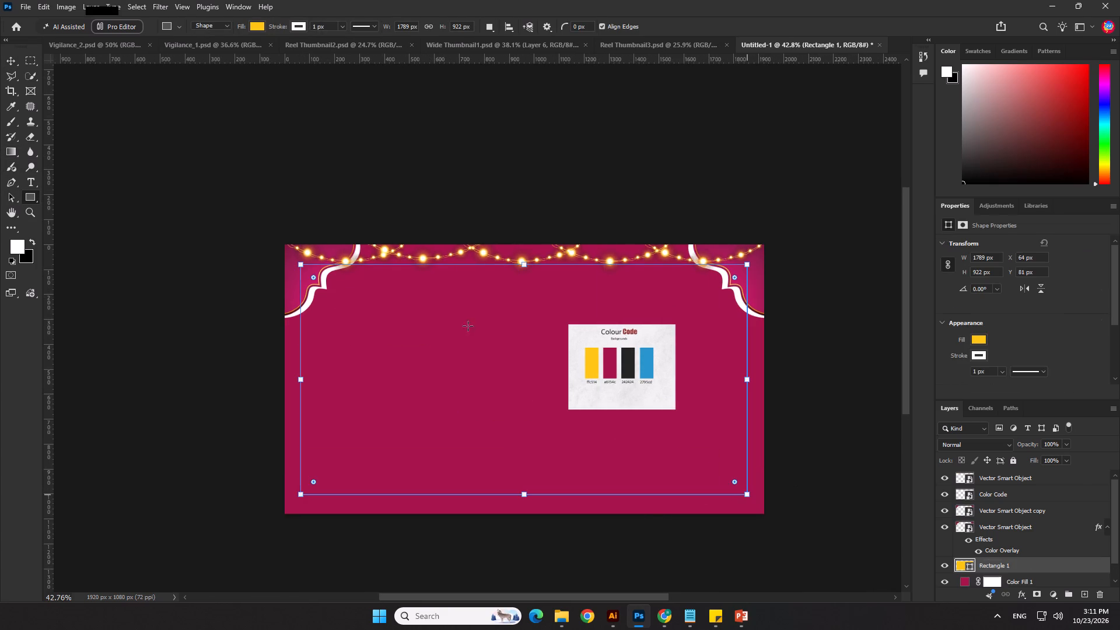
Centre the yellow rectangle horizontally and vertically on the banner.
left_click(13, 61)
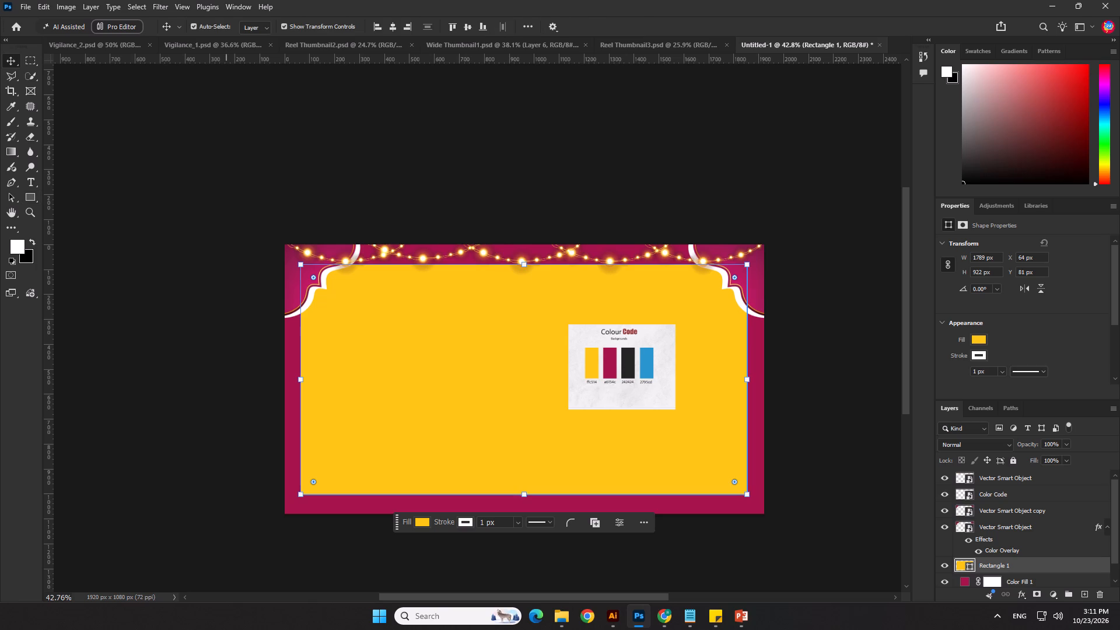
left_click(388, 25)
left_click(470, 24)
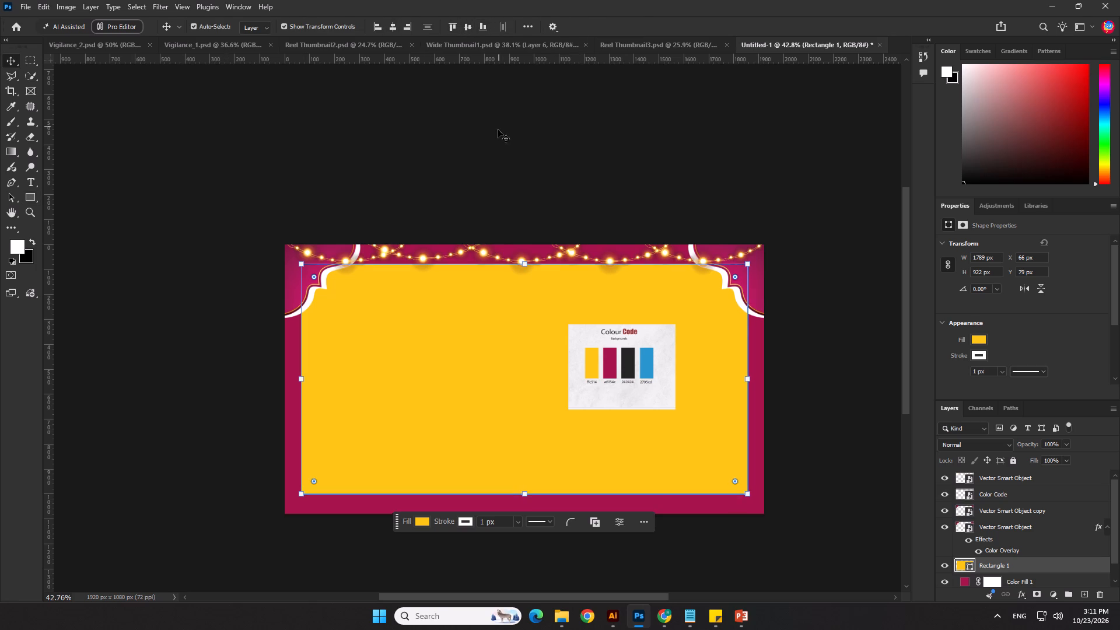
left_click(498, 129)
left_click(510, 174)
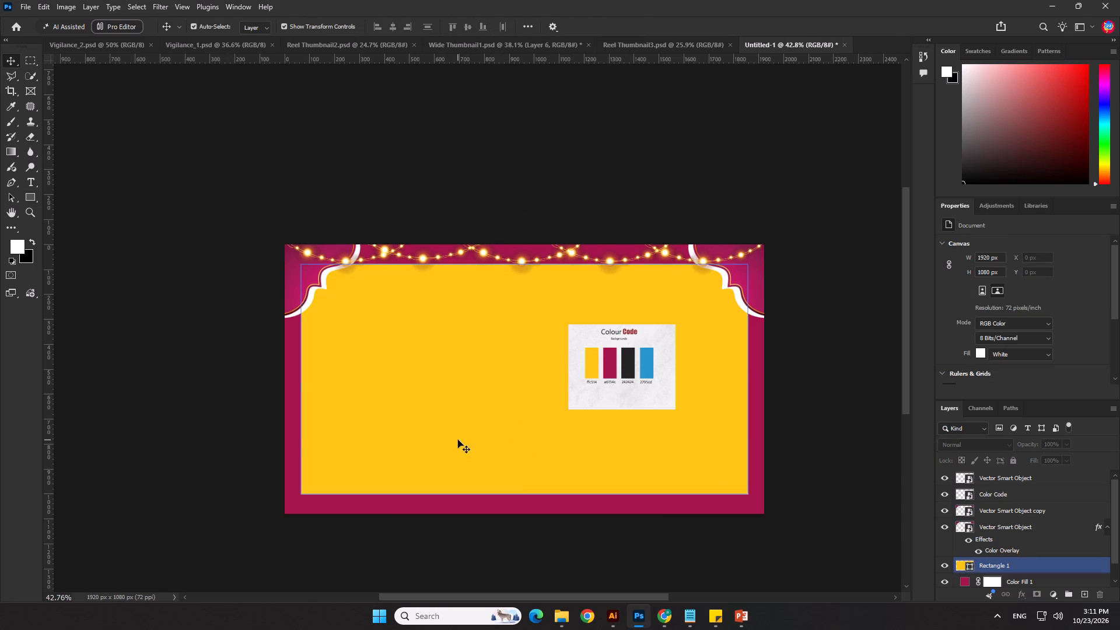
Set the string-light garland layer's blend mode to Screen.
left_click(458, 440)
scroll(520, 269, "up", 4)
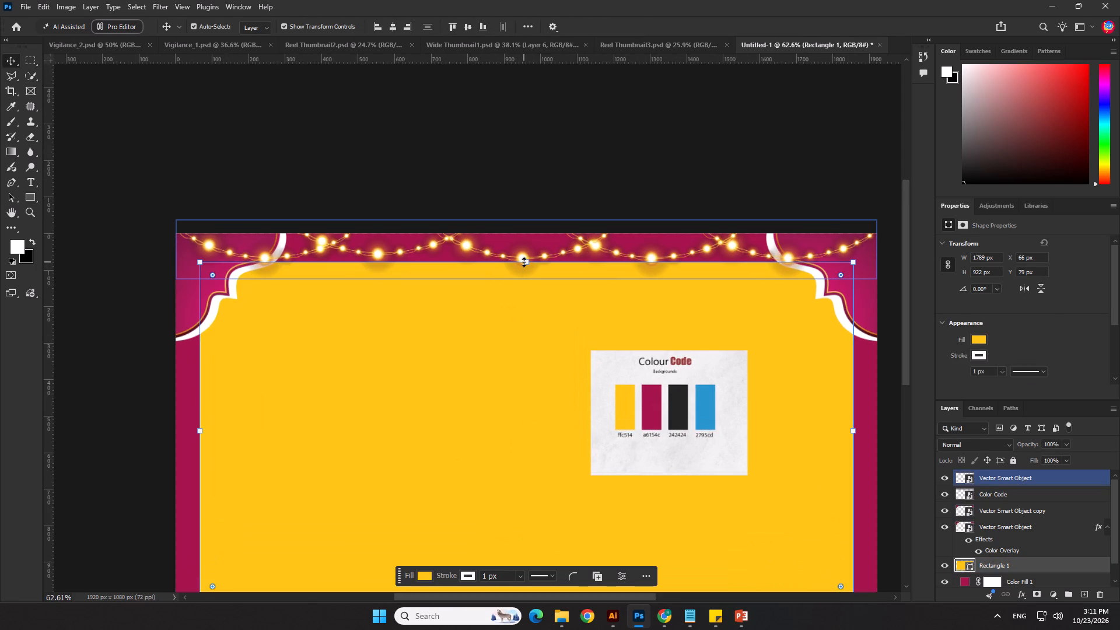
left_click(521, 159)
left_click(656, 265)
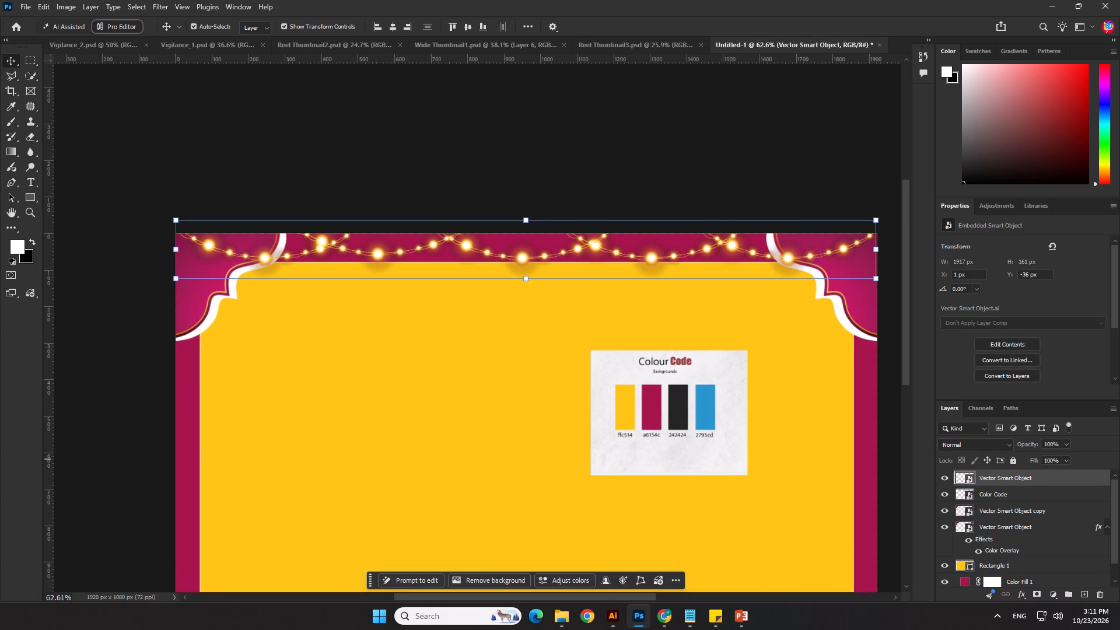
left_click(968, 445)
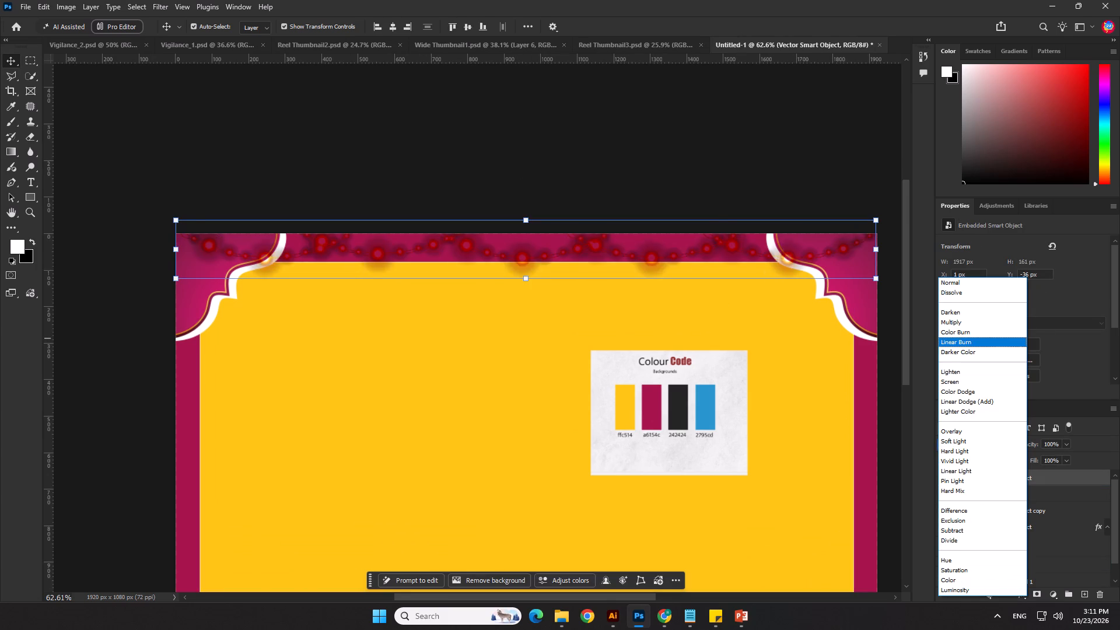
left_click(957, 383)
left_click(414, 129)
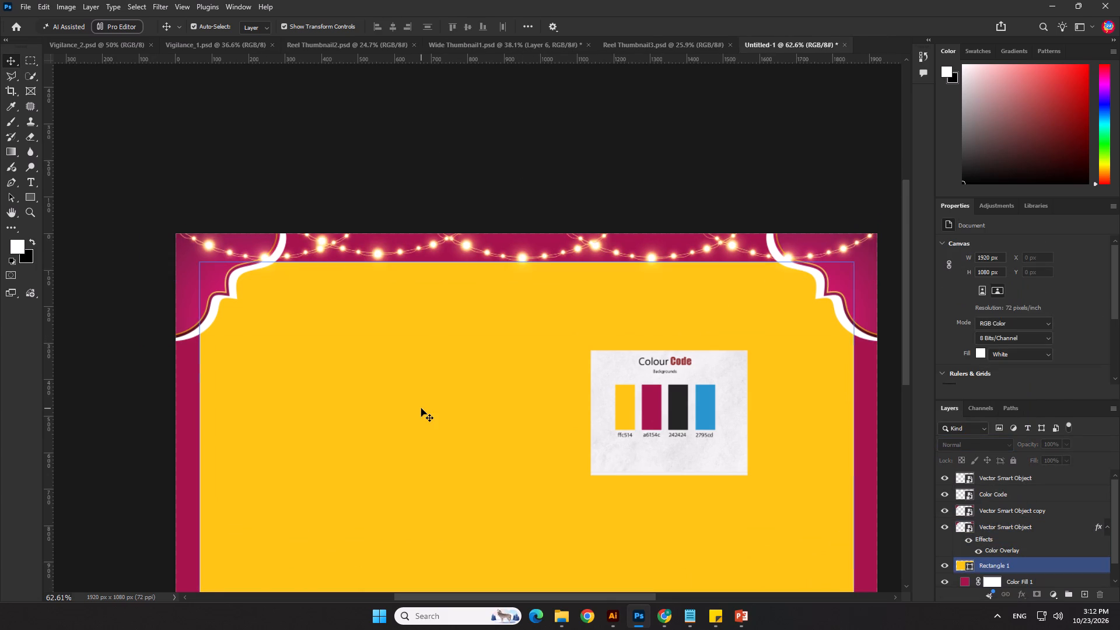
Scale the yellow rectangle up proportionally to about 1822 × 939 px and centre it horizontally on the banner.
left_click(421, 408)
scroll(405, 351, "down", 2)
left_click_drag(498, 275, 499, 268)
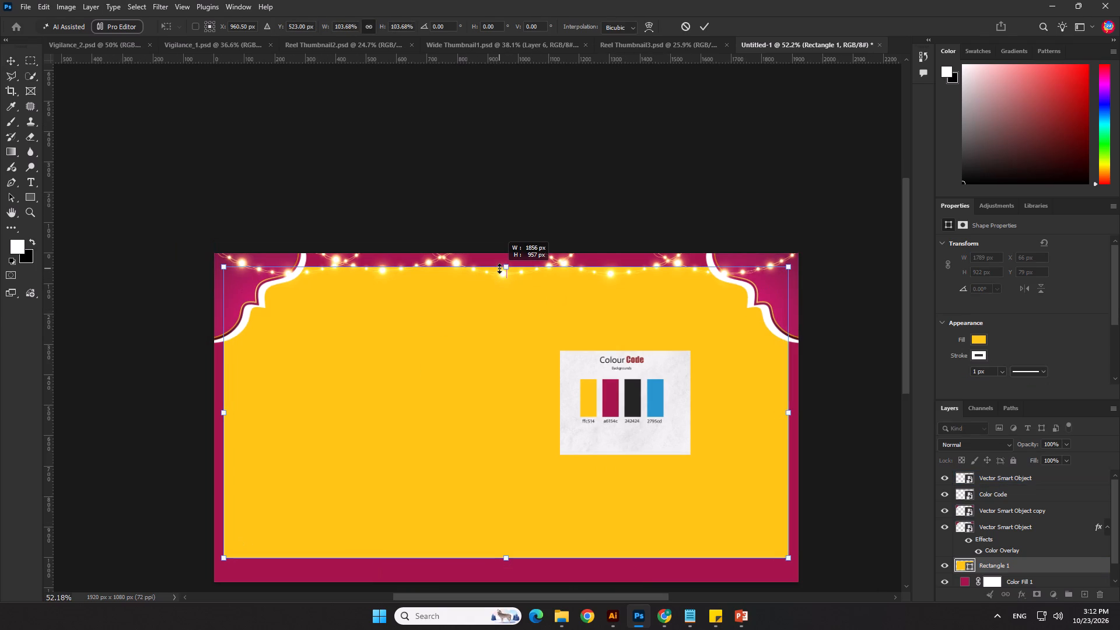
left_click_drag(499, 268, 496, 270)
key("Return")
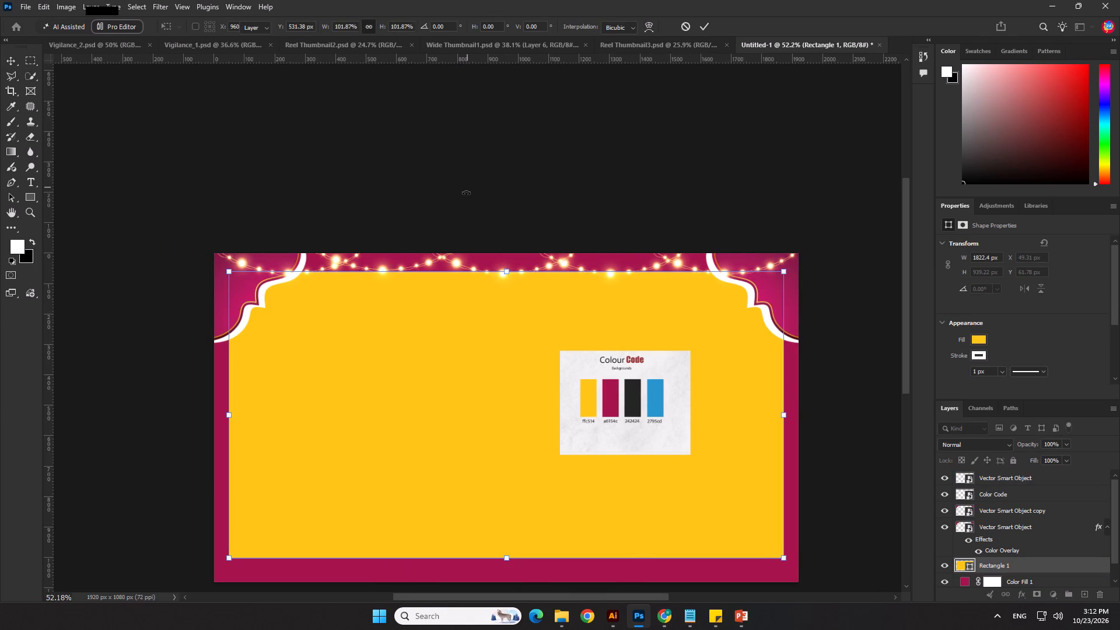
scroll(534, 430, "down", 2)
left_click(576, 235)
left_click(427, 449)
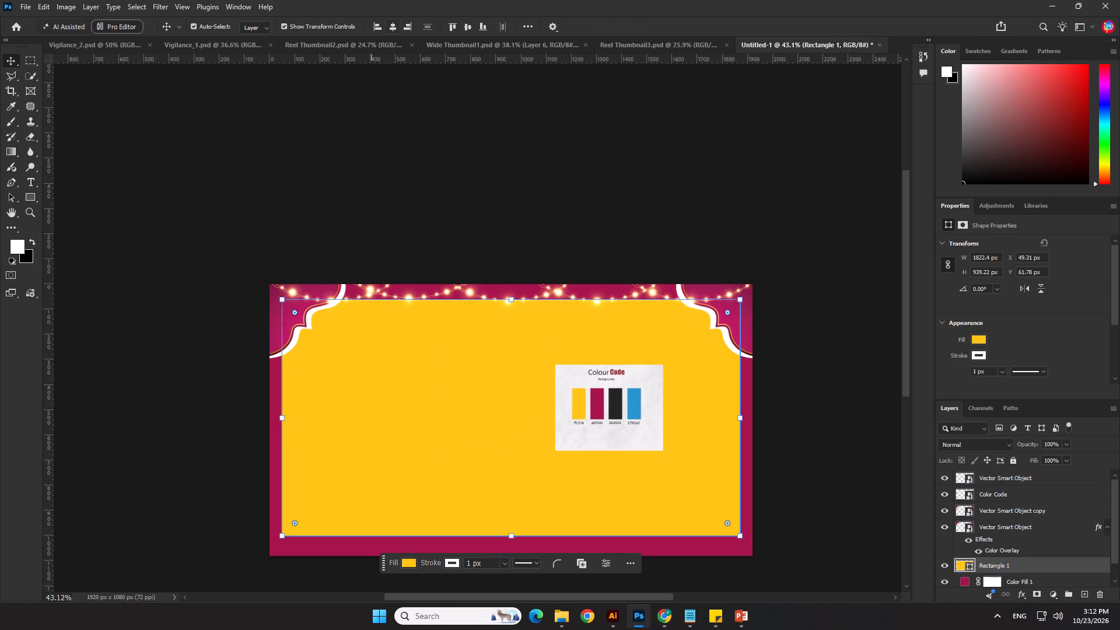
left_click(391, 27)
left_click(429, 150)
left_click(425, 419)
left_click(580, 192)
Hide the white corner ornaments layer that has the Color Overlay effect.
scroll(710, 316, "up", 3)
left_click(710, 312)
left_click(946, 530)
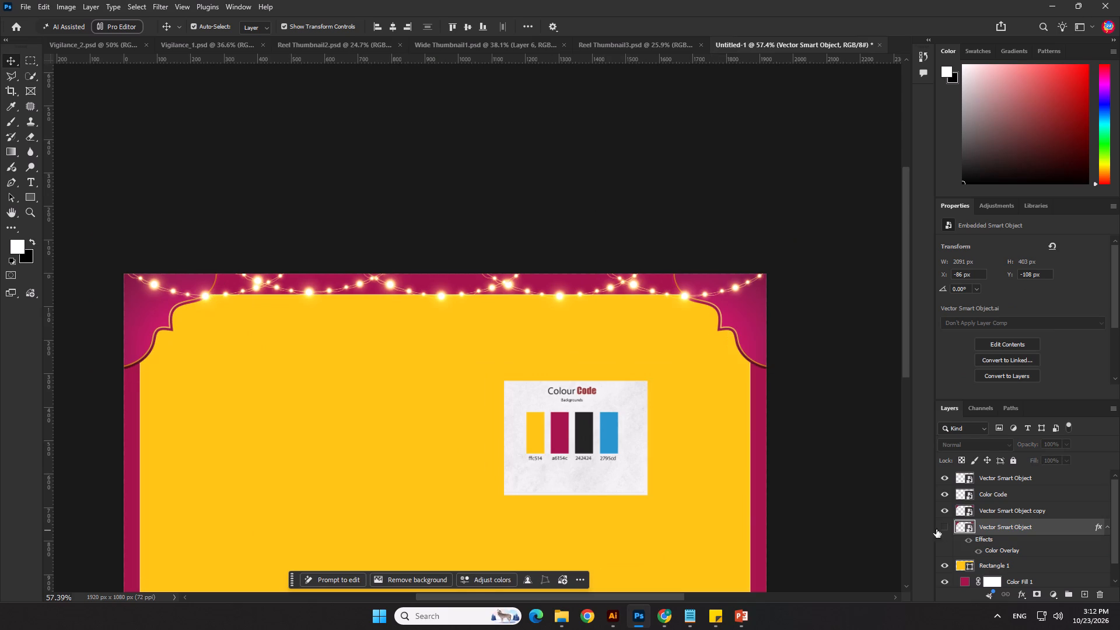
left_click(820, 458)
scroll(750, 223, "down", 4)
Reduce the yellow rectangle's height to about 901 px, keeping its width, and centre it vertically on the banner.
left_click(390, 471)
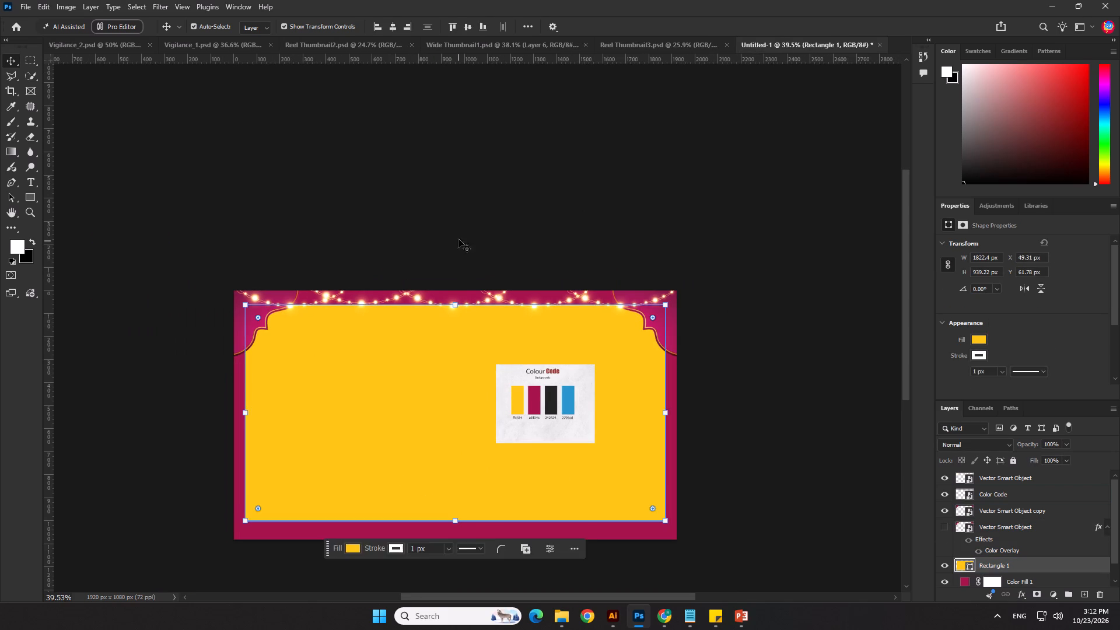
scroll(461, 320, "up", 4)
left_click_drag(454, 302, 453, 311, "shift")
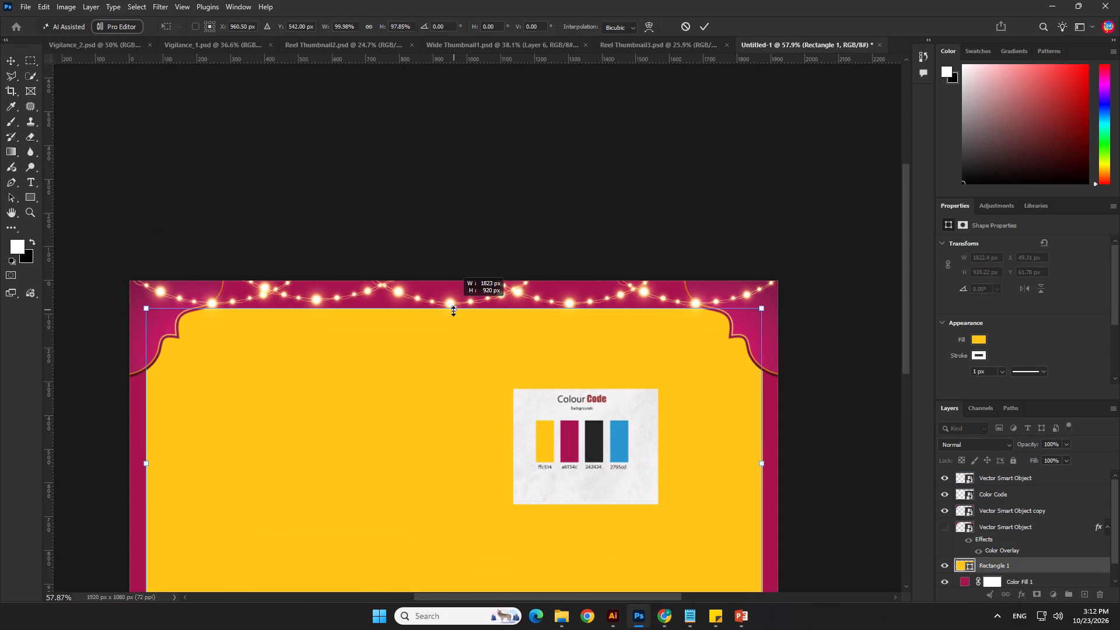
left_click_drag(453, 311, 454, 314, "shift")
left_click(454, 314, "shift")
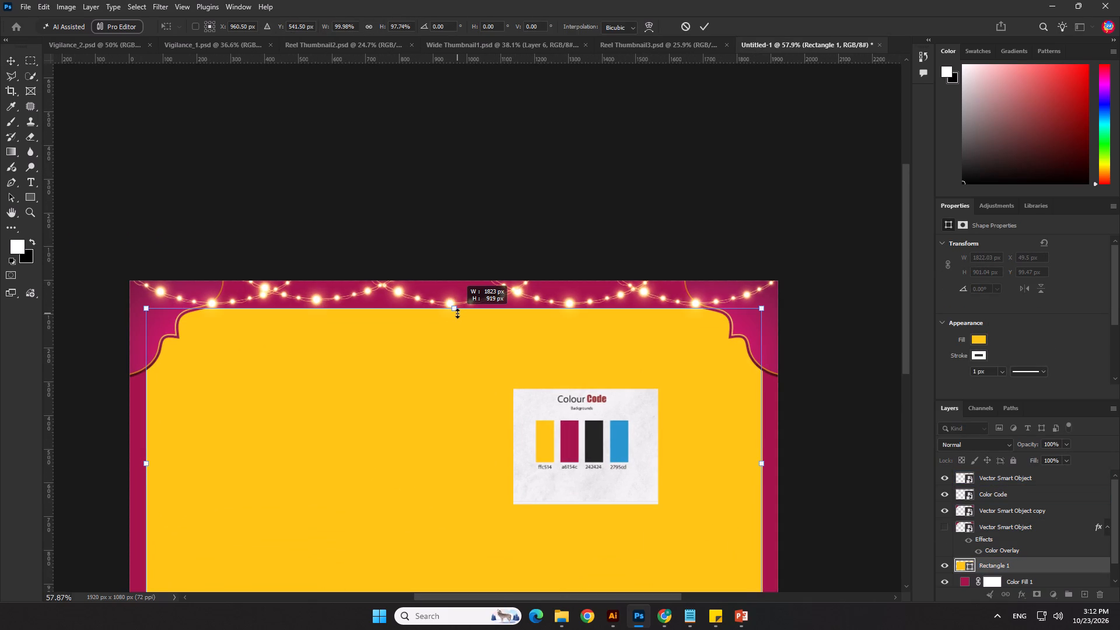
scroll(528, 198, "down", 5)
key("Return")
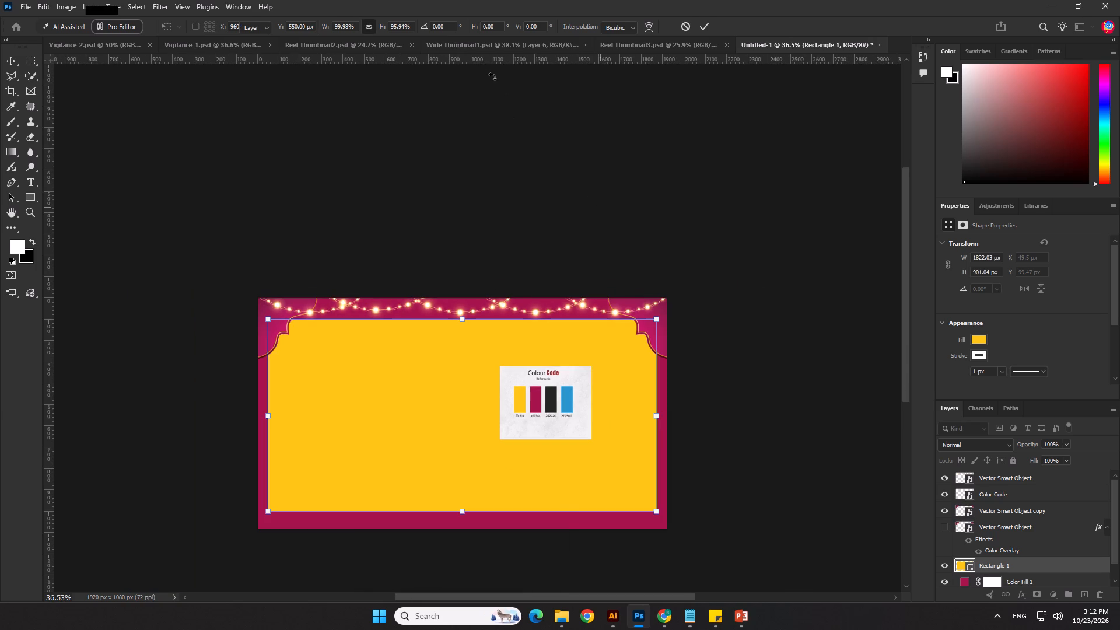
left_click(467, 23)
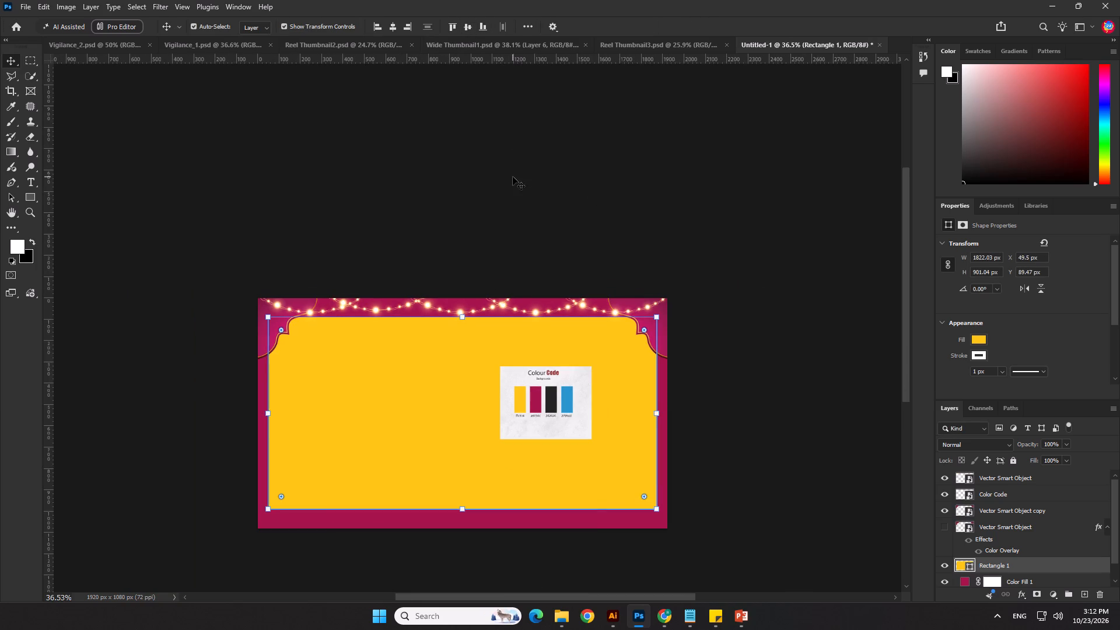
left_click(513, 177)
left_click(394, 468)
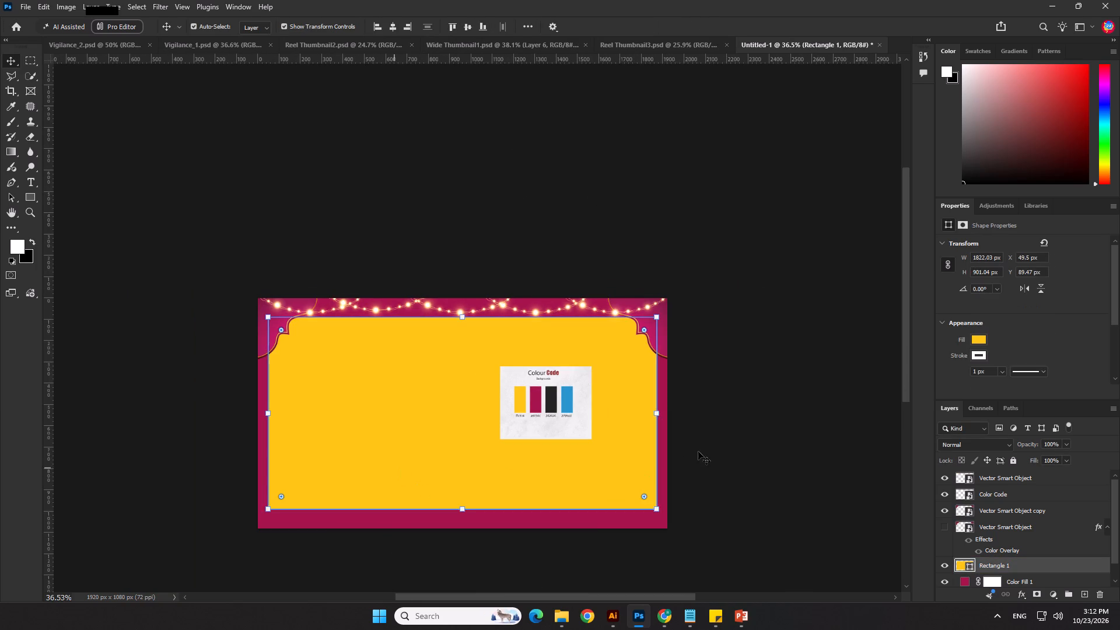
left_click(716, 450)
scroll(736, 353, "down", 1)
left_click(466, 431)
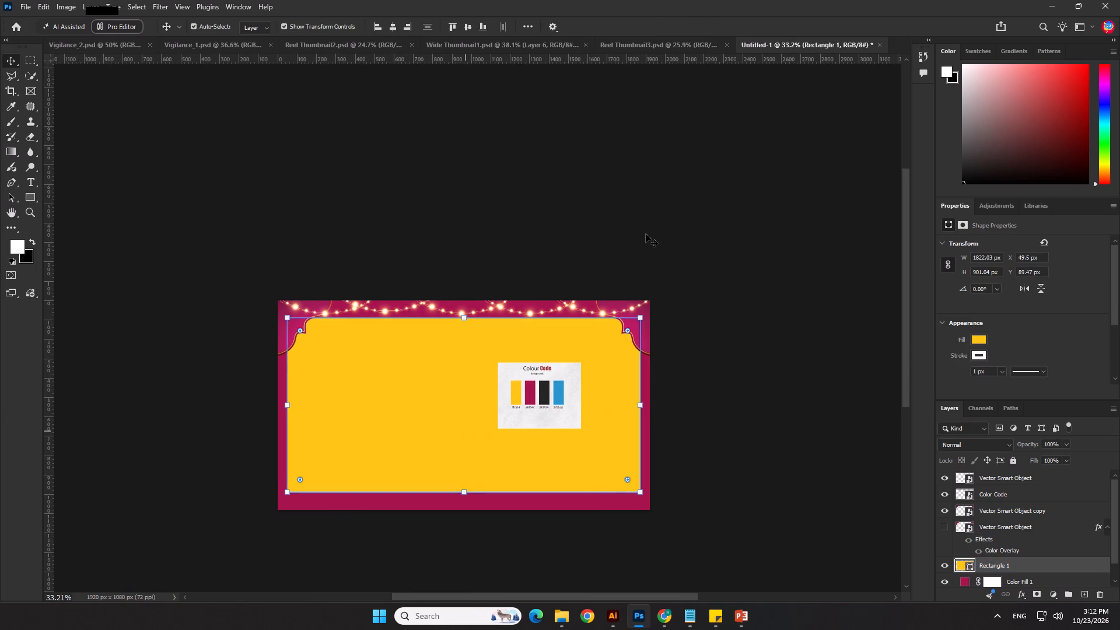
left_click(647, 231)
scroll(643, 346, "up", 2)
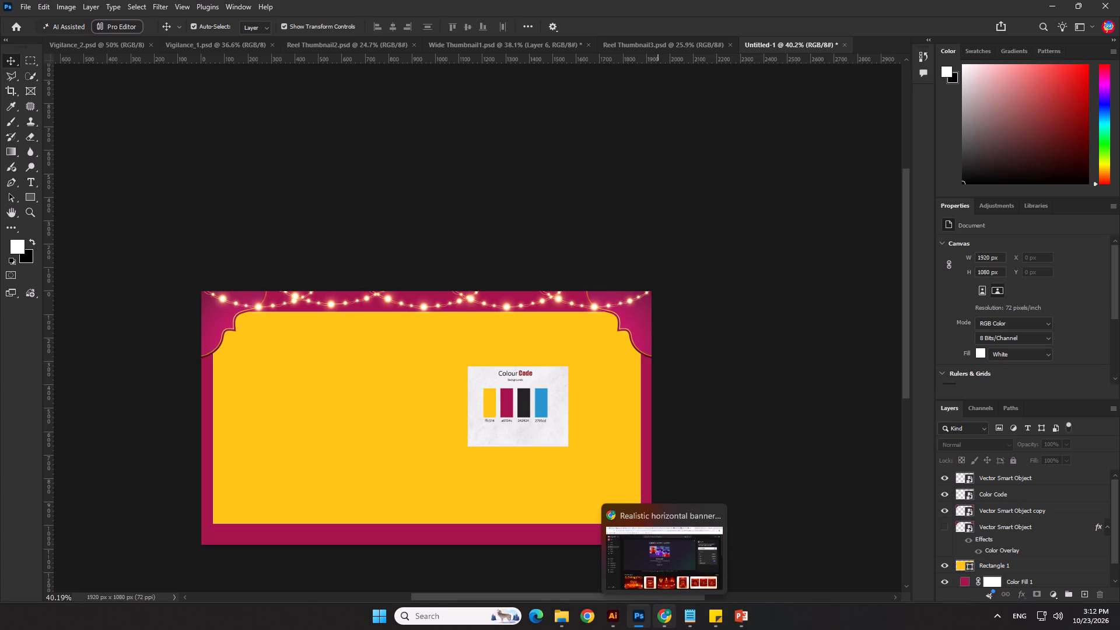
Switch to the Diwali banner template in Illustrator and undo the last six edits to bring back its removed artwork.
left_click(661, 615)
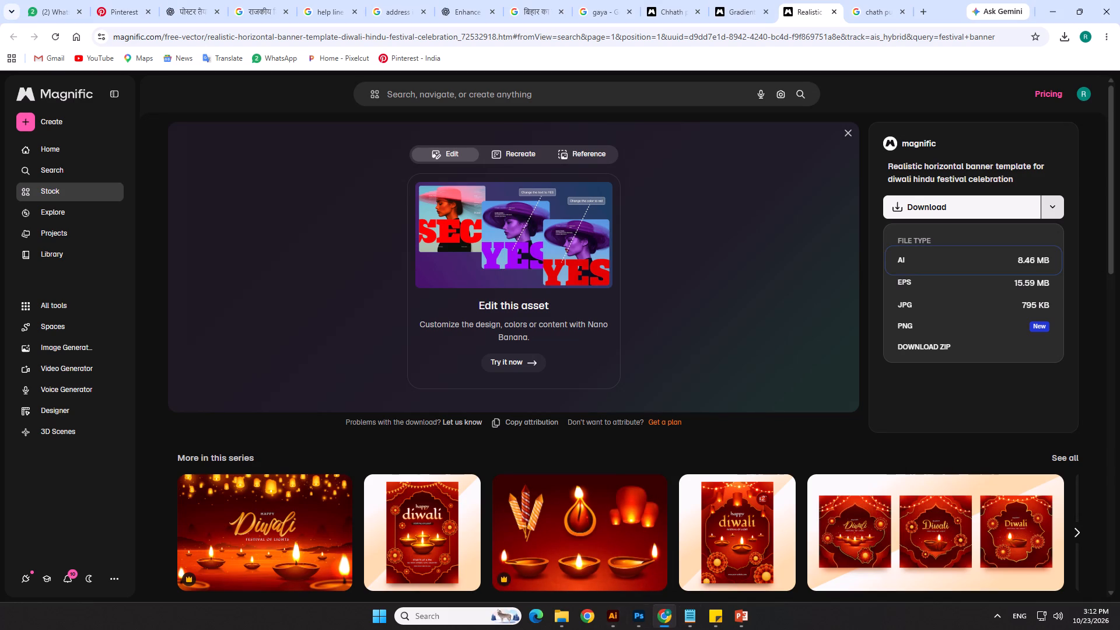
left_click(603, 608)
double_click(244, 144)
scroll(216, 285, "up", 1)
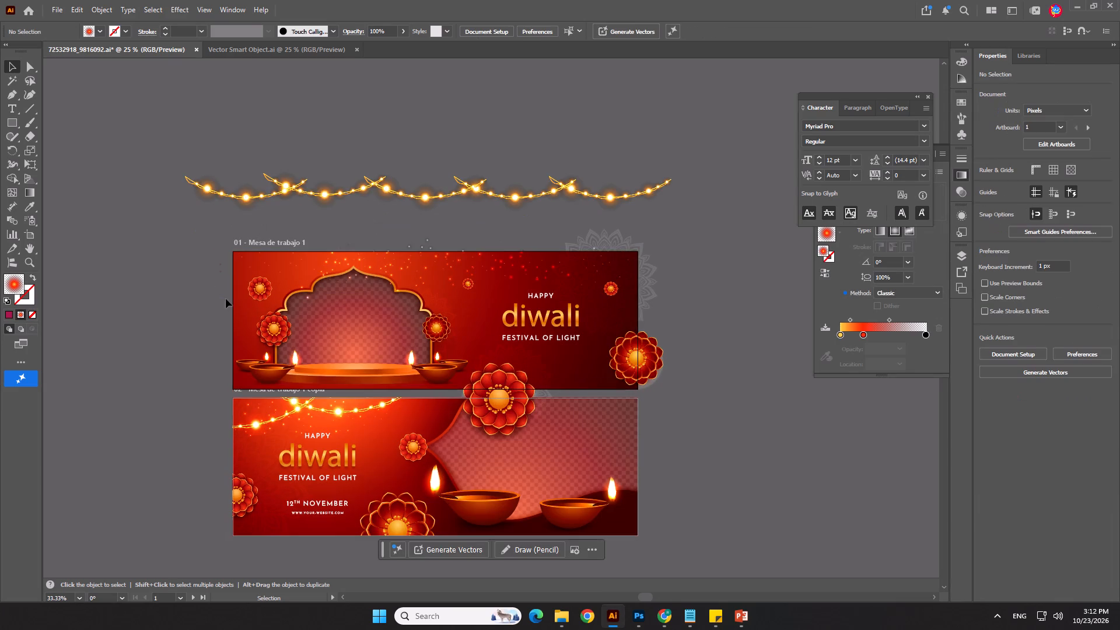
triple_click(714, 375)
double_click(724, 408)
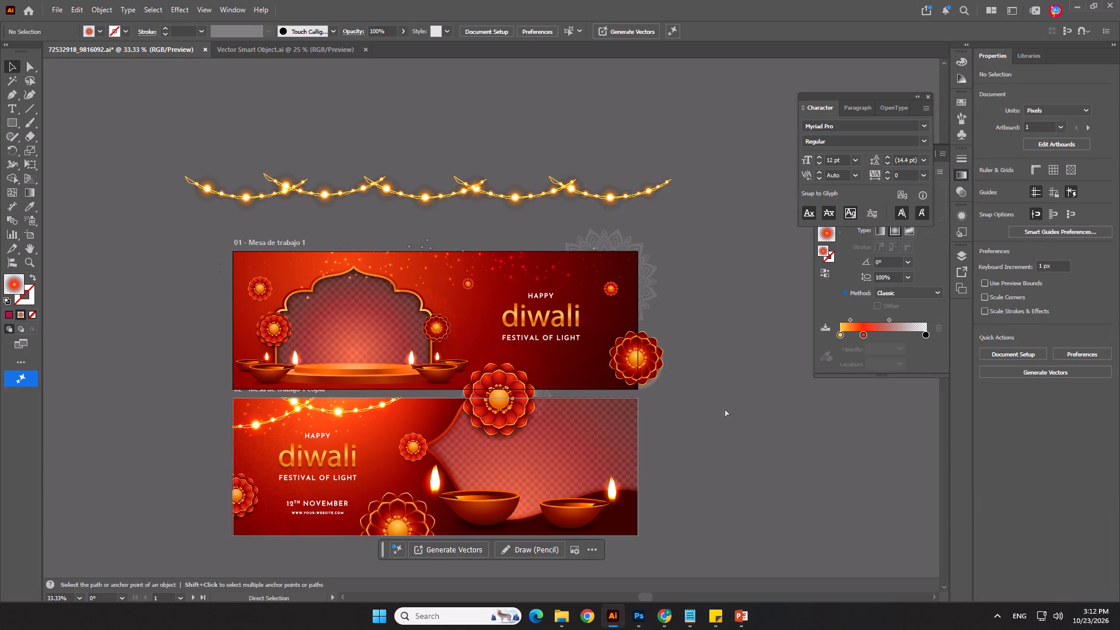
key("ctrl+z")
key("ctrl+z")
key("ctrl+z")
key("ctrl+z")
key("ctrl+z")
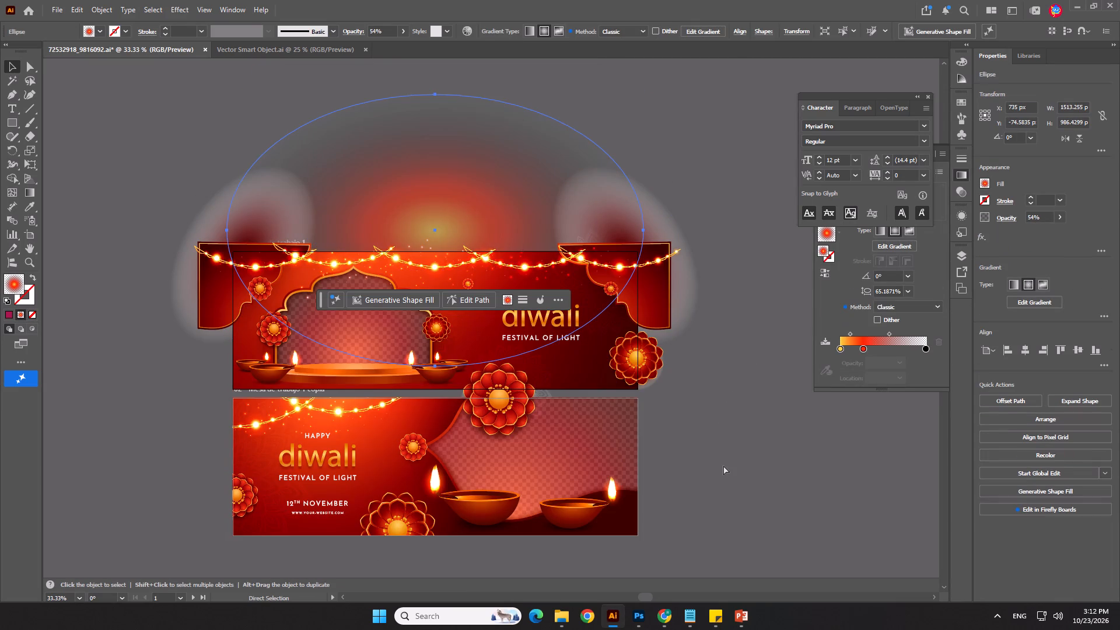
key("ctrl+z")
Isolate the first Diwali banner's clip group and delete its large orange-red radial gradient ellipse.
double_click(723, 471)
scroll(425, 269, "up", 2)
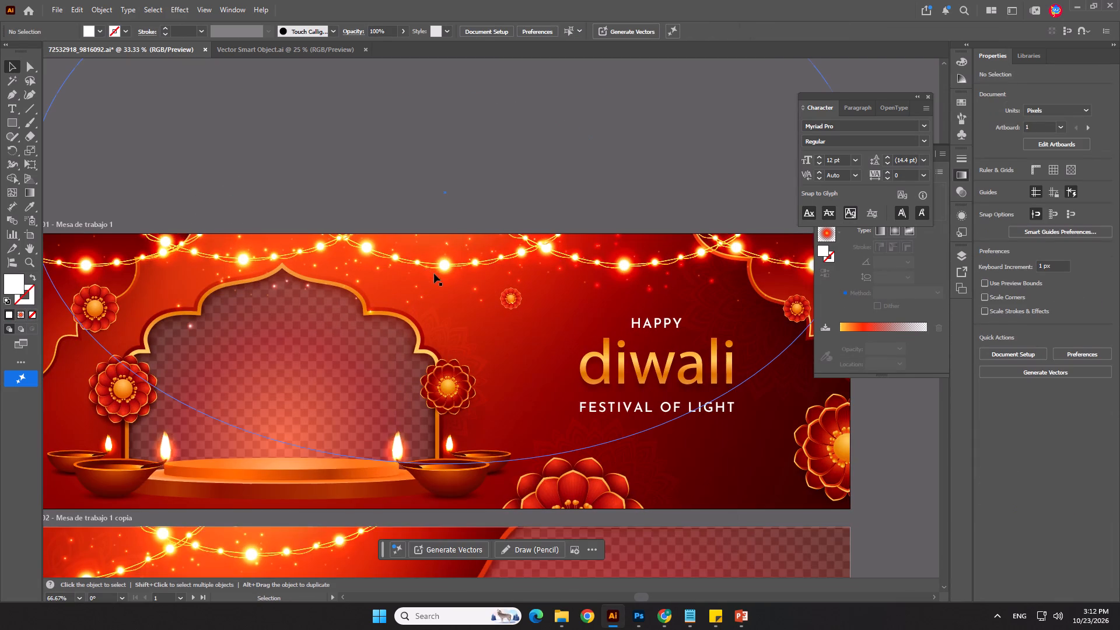
scroll(423, 265, "down", 3)
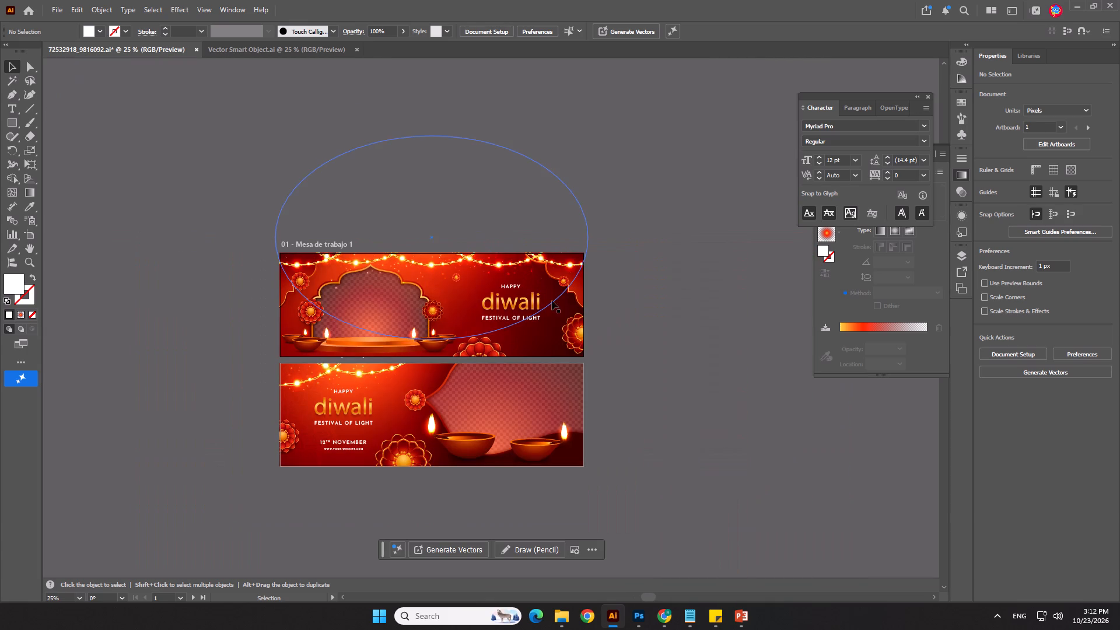
double_click(666, 289)
scroll(553, 283, "up", 2)
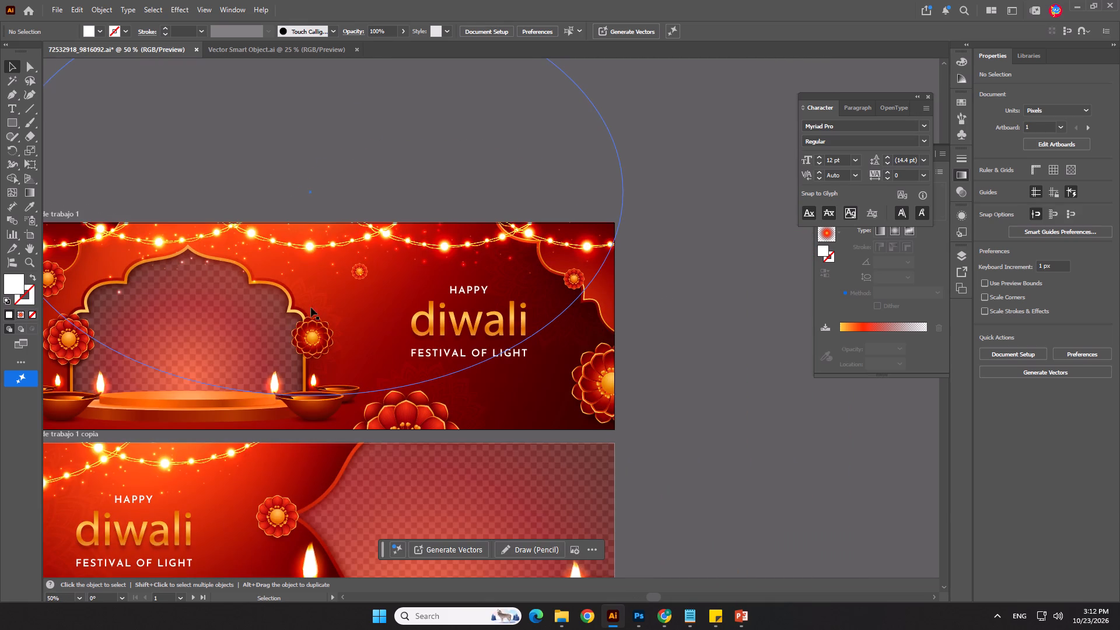
left_click(317, 303)
double_click(323, 303)
double_click(319, 306)
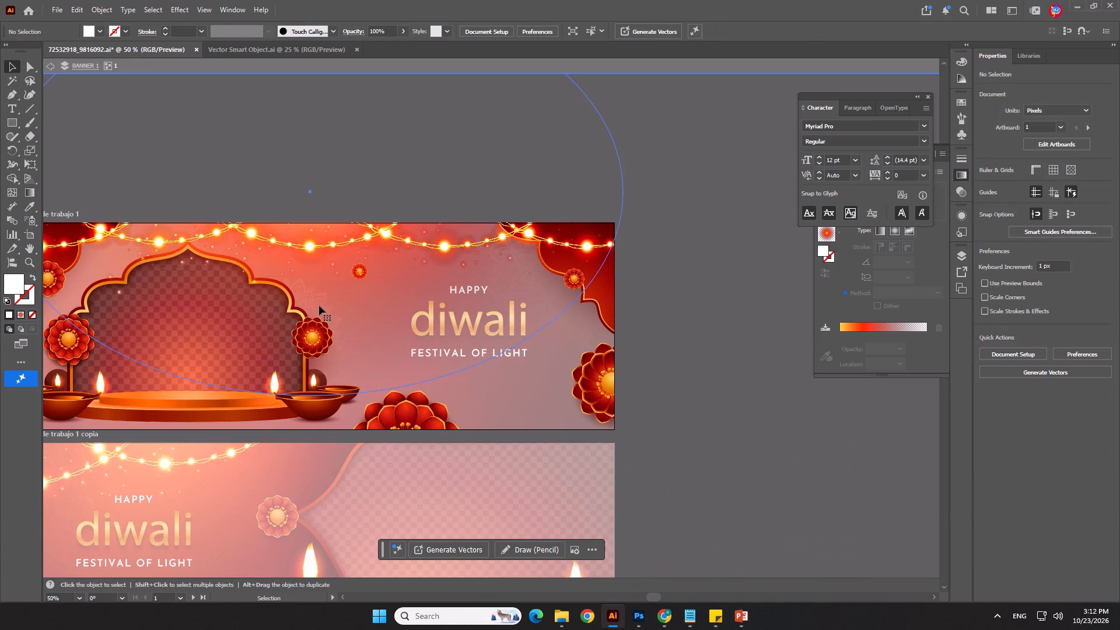
left_click(318, 300)
left_click(321, 300)
scroll(375, 237, "down", 3)
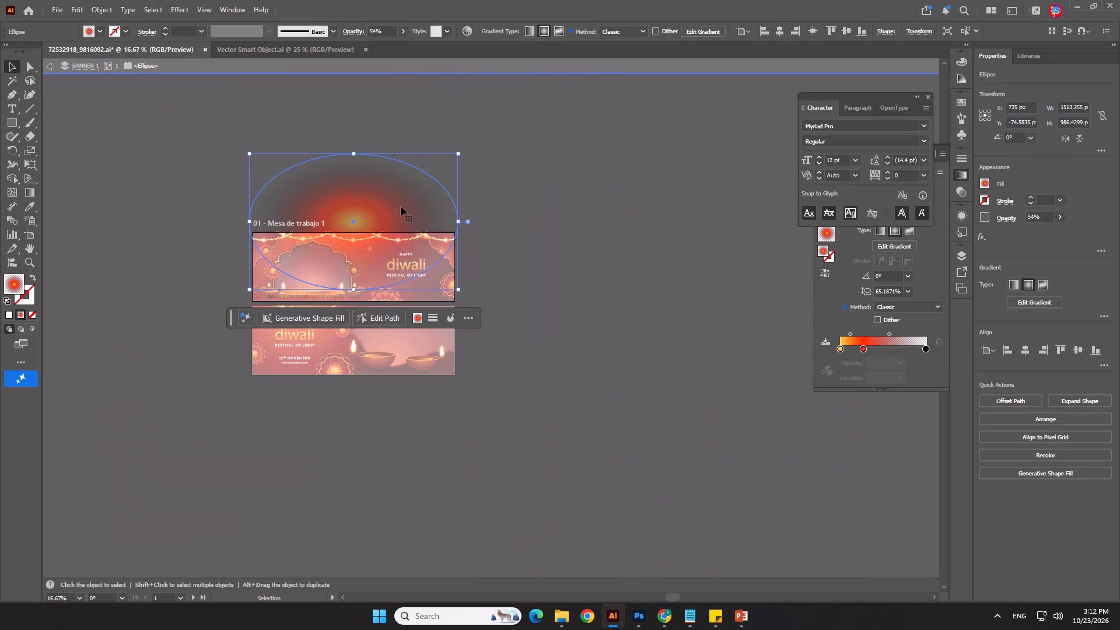
left_click(401, 206)
key("Delete")
double_click(569, 209)
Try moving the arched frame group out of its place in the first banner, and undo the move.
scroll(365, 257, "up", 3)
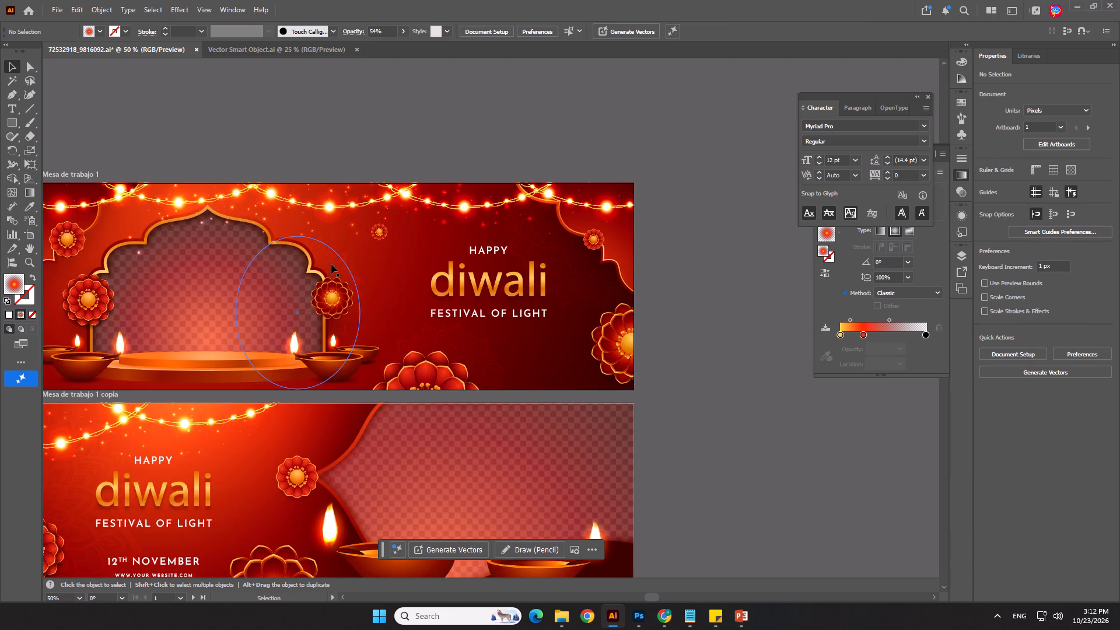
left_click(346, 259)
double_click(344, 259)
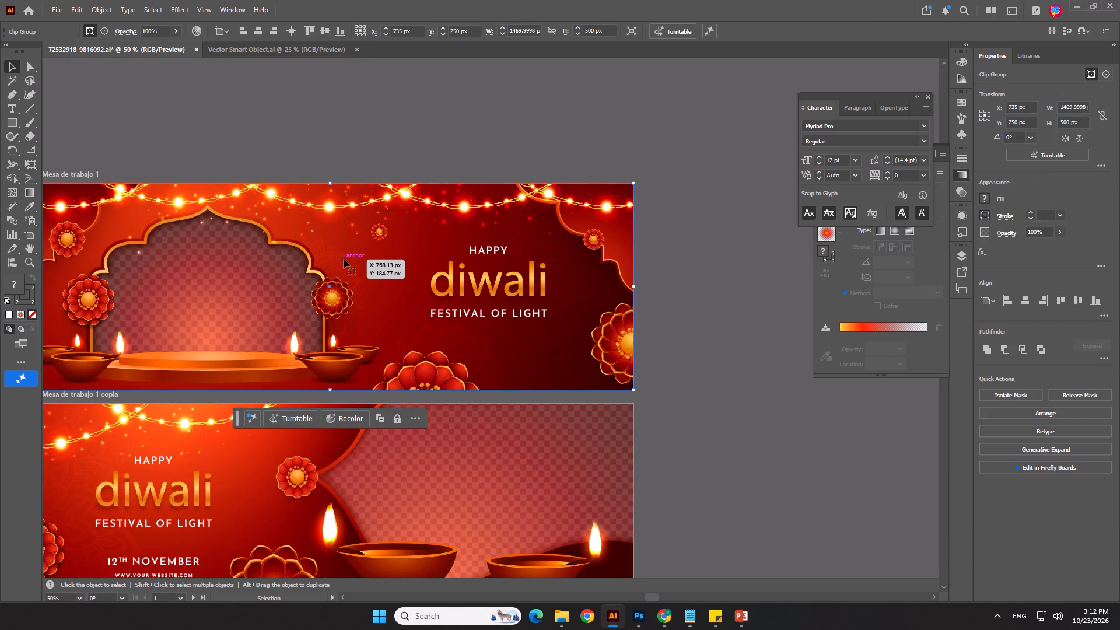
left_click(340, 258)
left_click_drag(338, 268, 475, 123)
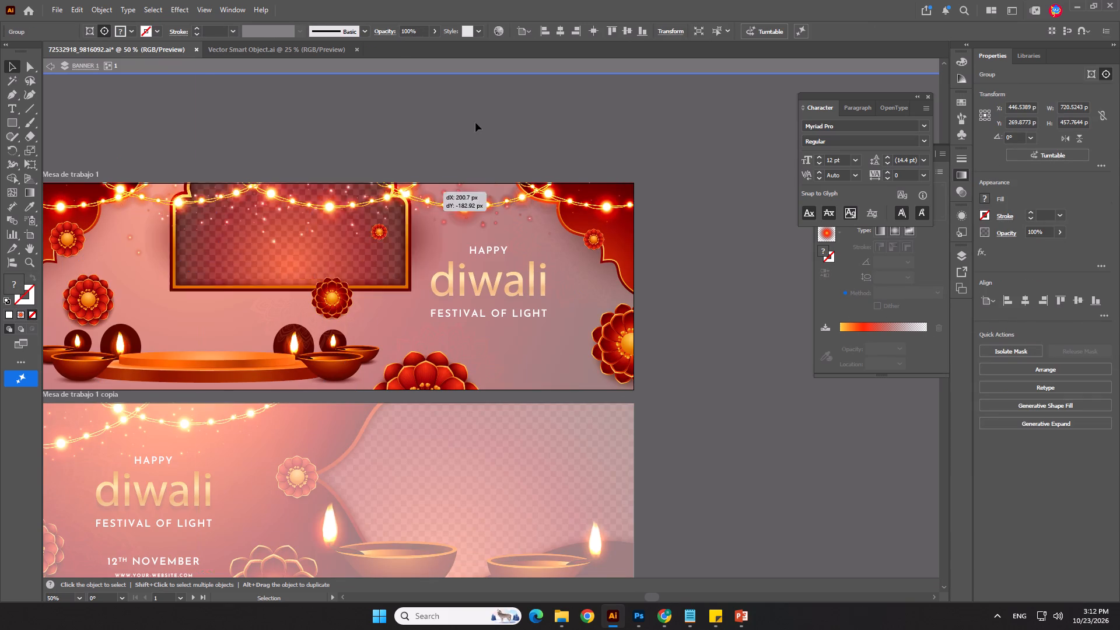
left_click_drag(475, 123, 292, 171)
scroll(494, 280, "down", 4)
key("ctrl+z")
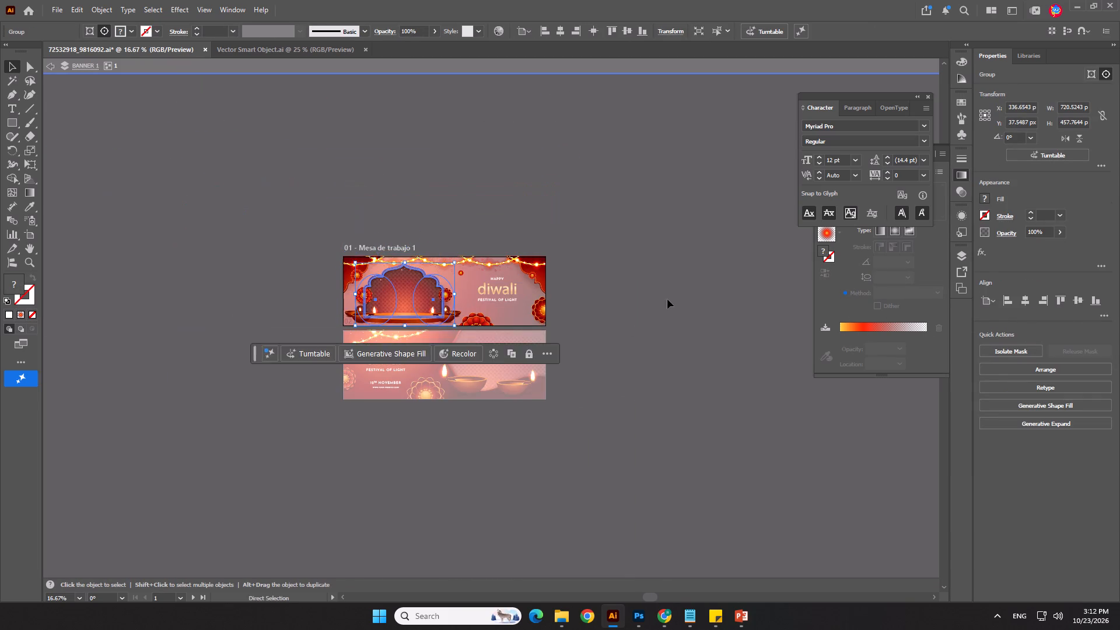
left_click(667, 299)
Isolate the pale mandala group in the first Diwali banner and copy the single mandala beside the arch.
scroll(538, 310, "up", 3)
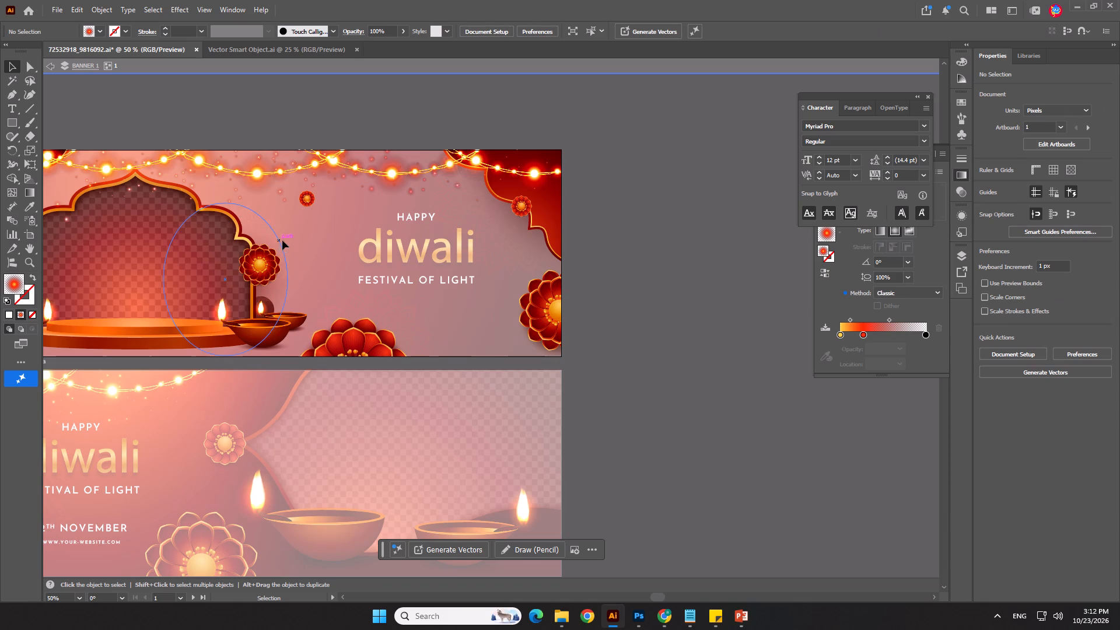
left_click(285, 244)
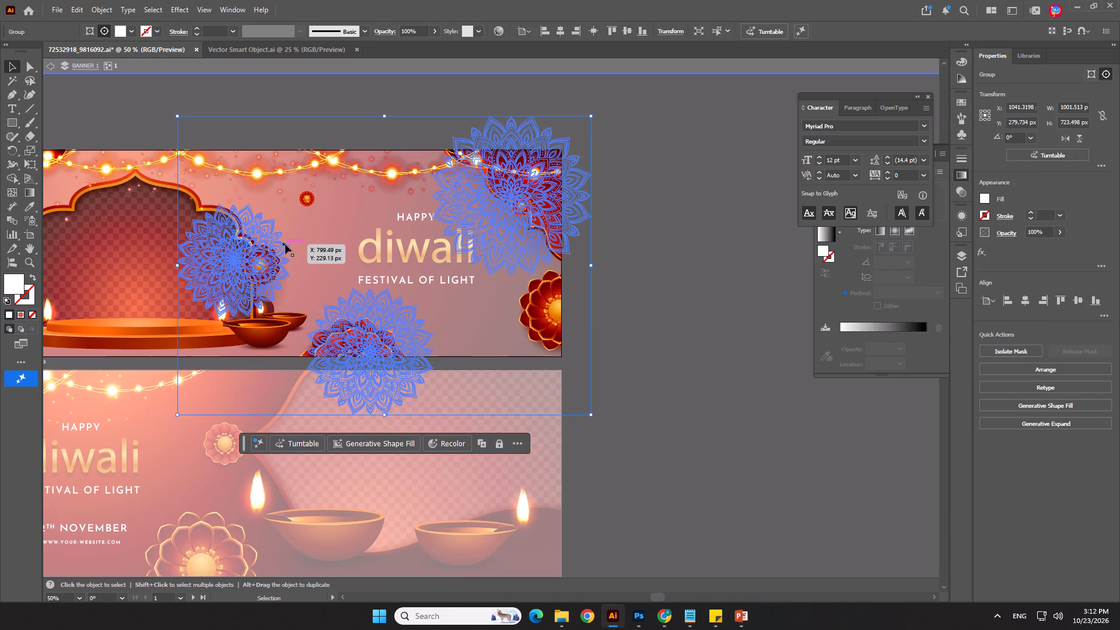
double_click(285, 244)
key("ctrl+c")
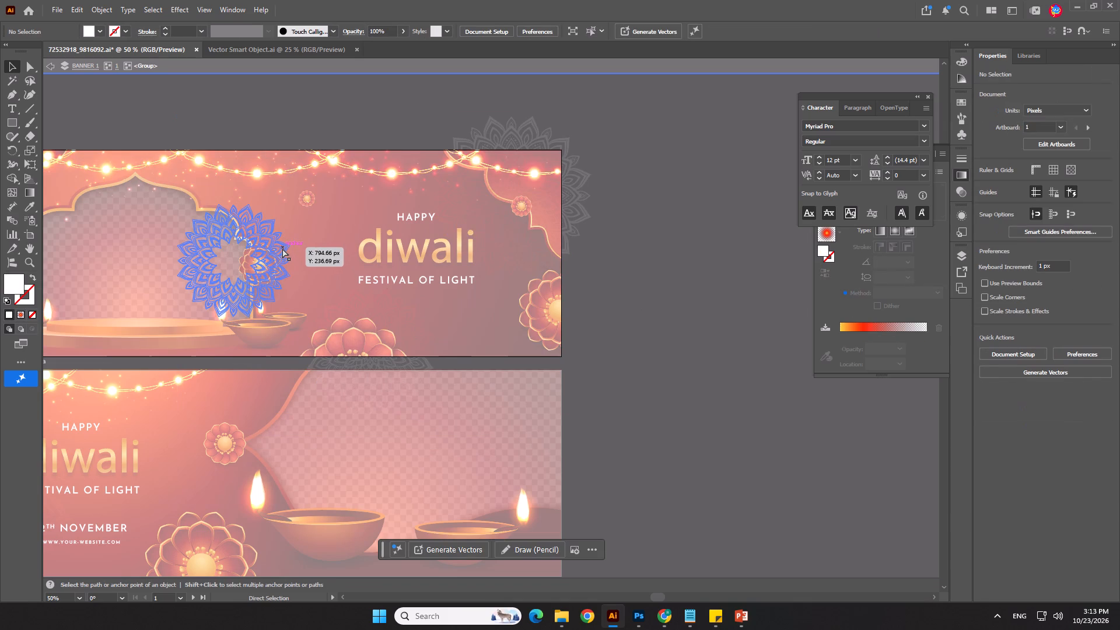
key("ctrl+c")
key("ctrl+c")
key("ctrl+c")
key("ctrl+c")
left_click(37, 66)
left_click(17, 68)
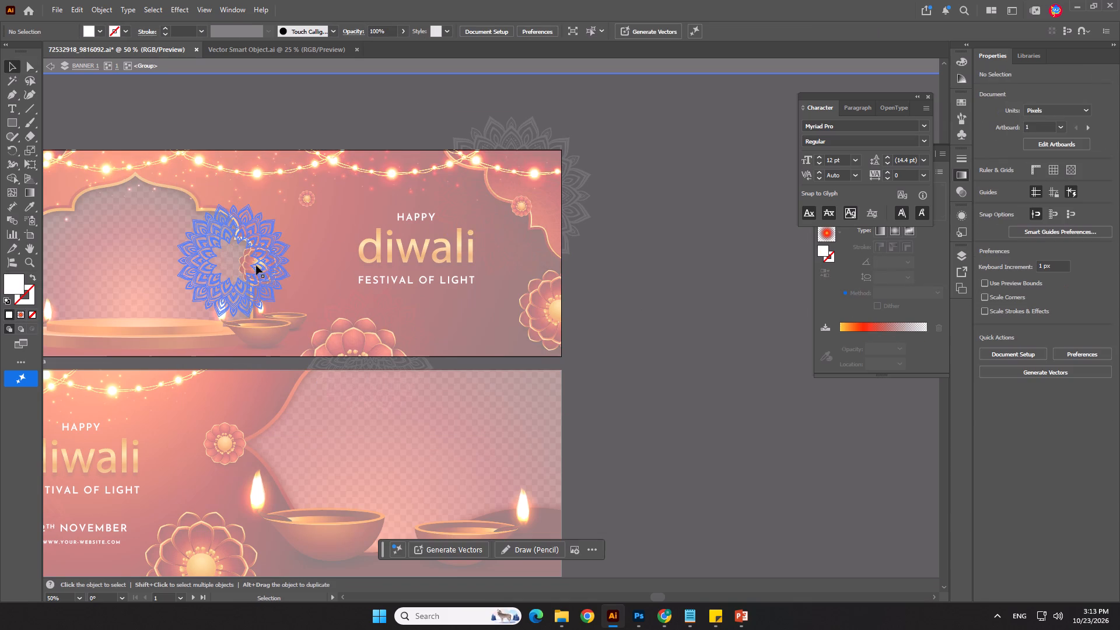
left_click(272, 254)
key("ctrl+c")
key("ctrl+c")
key("ctrl+c")
key("ctrl+c")
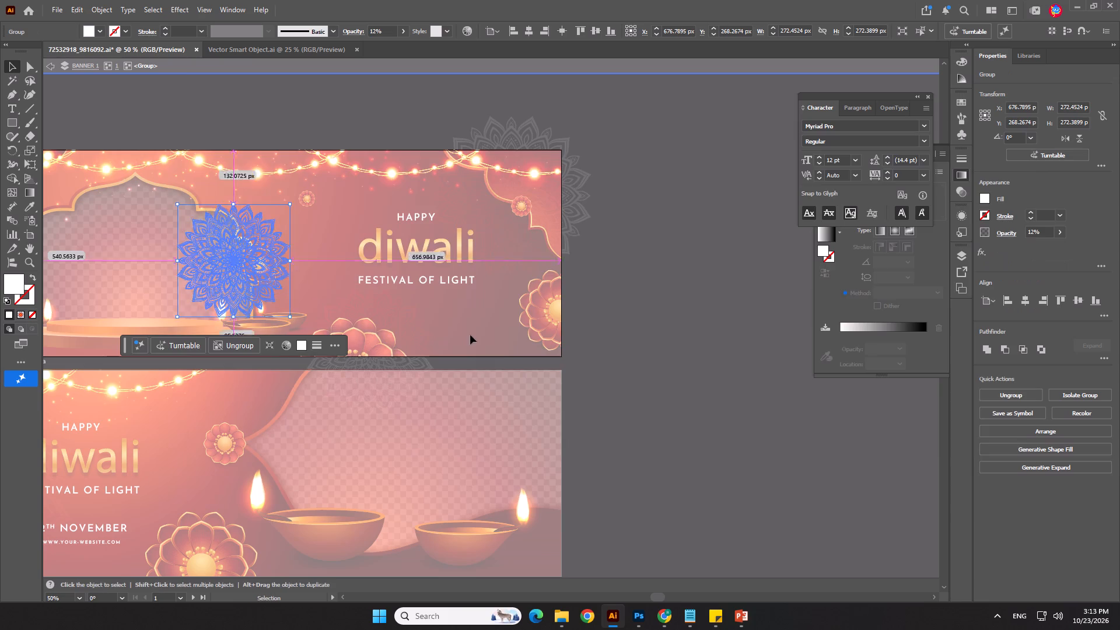
Switch to Photoshop, paste the mandala as a smart object and scale it to about 525 px over the banner's top-right corner ornament.
key("alt+Tab")
key("alt+Tab")
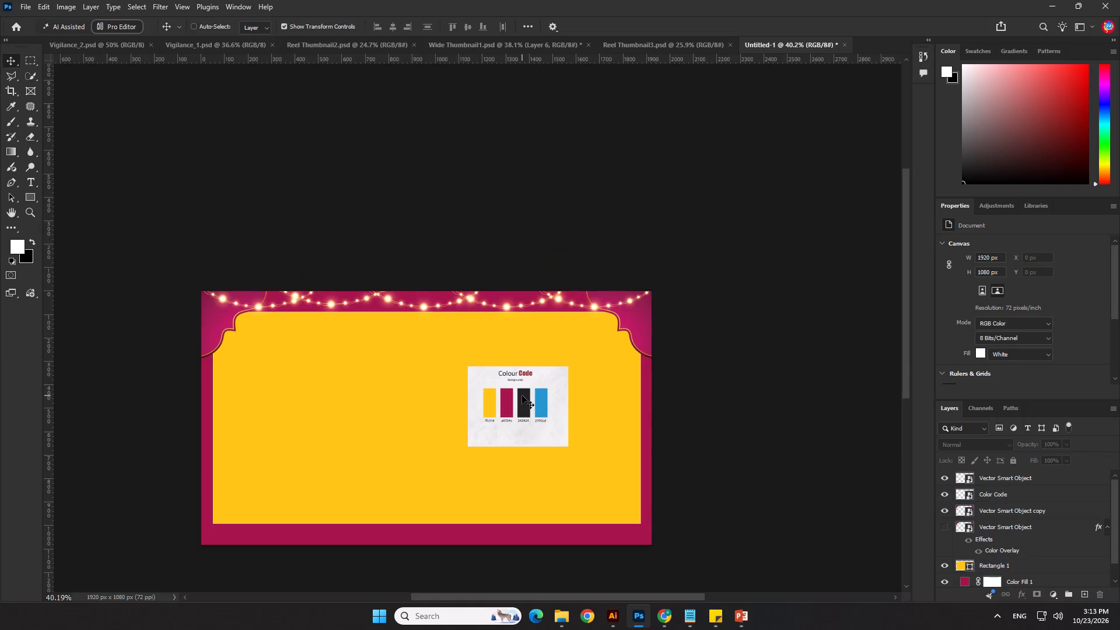
key("ctrl+v")
left_click(599, 162)
scroll(407, 389, "up", 1)
left_click_drag(430, 387, 430, 397)
left_click_drag(429, 432, 659, 307)
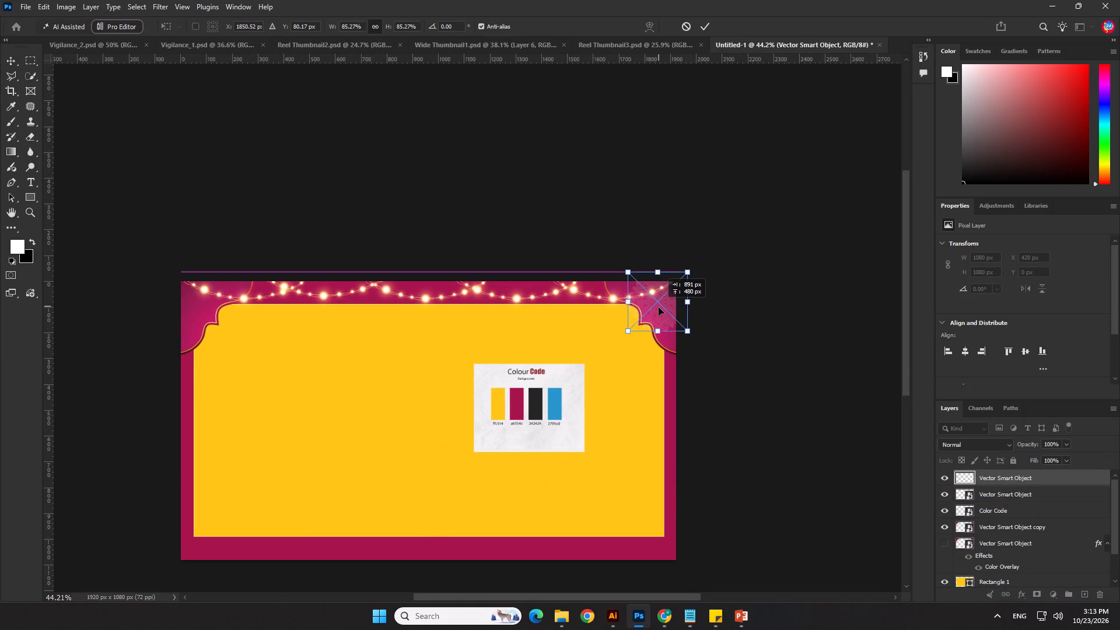
left_click_drag(659, 307, 657, 307)
scroll(657, 307, "up", 5)
left_click_drag(652, 251, 654, 173)
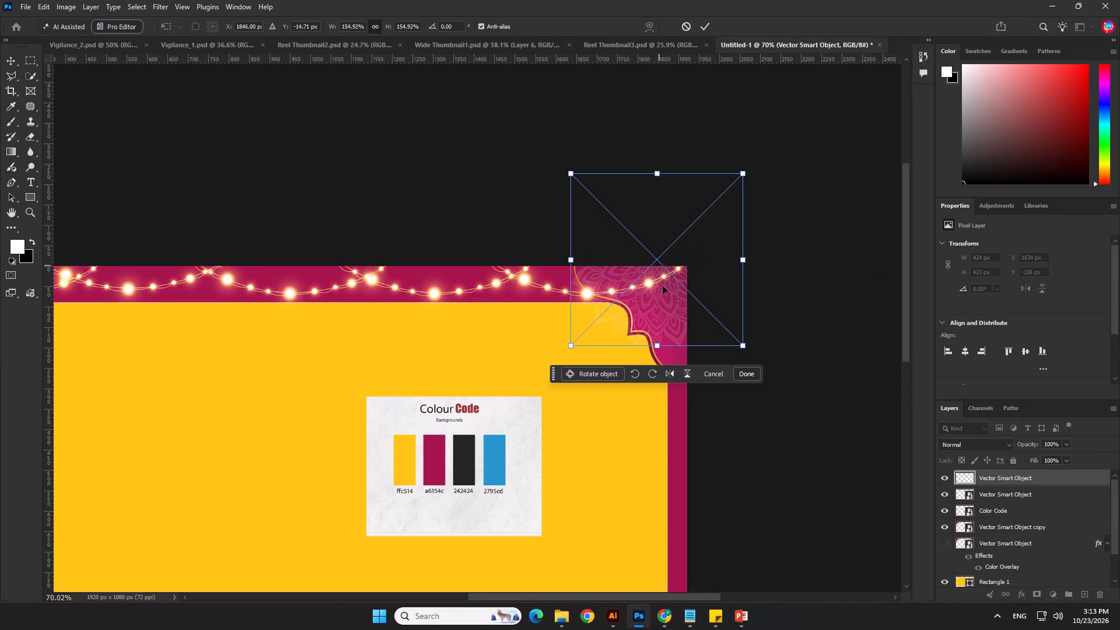
left_click_drag(670, 299, 688, 335)
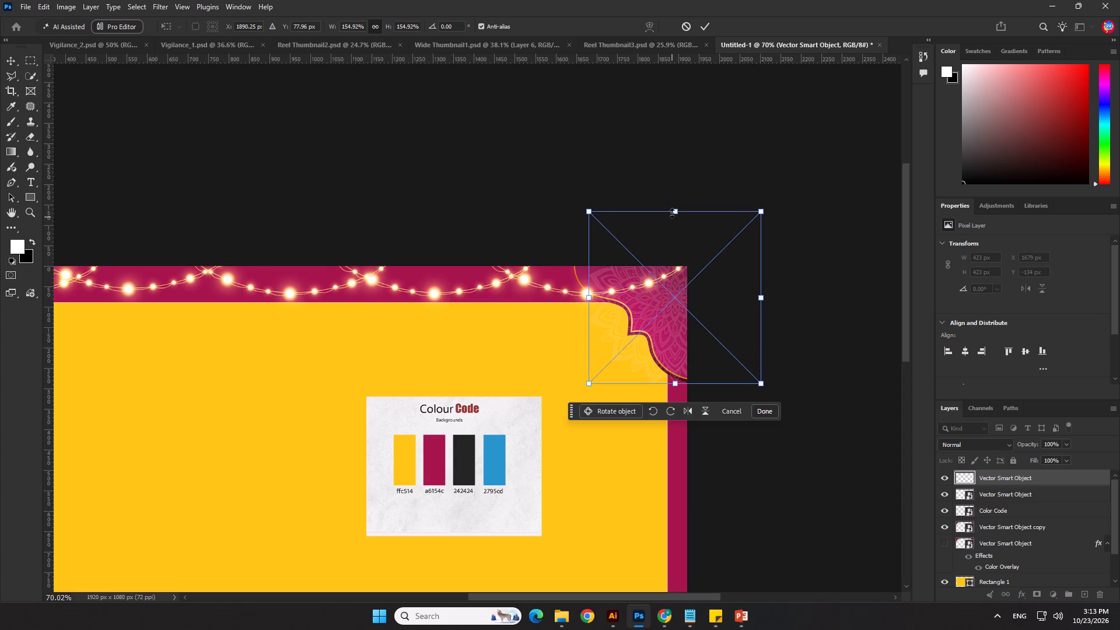
left_click_drag(672, 213, 664, 171)
left_click(670, 300)
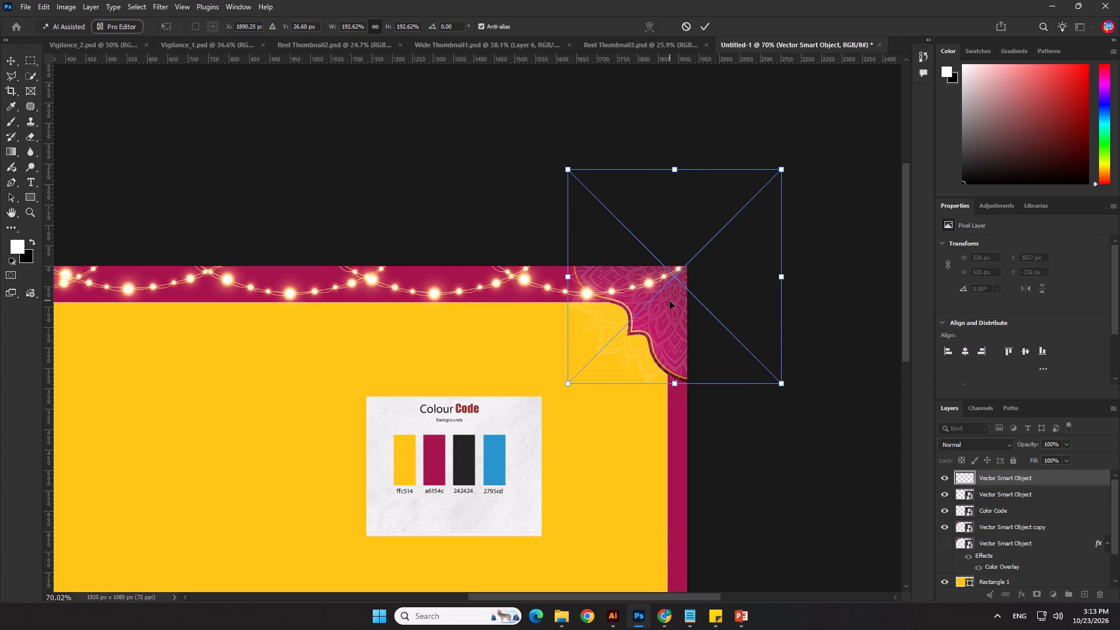
key("Return")
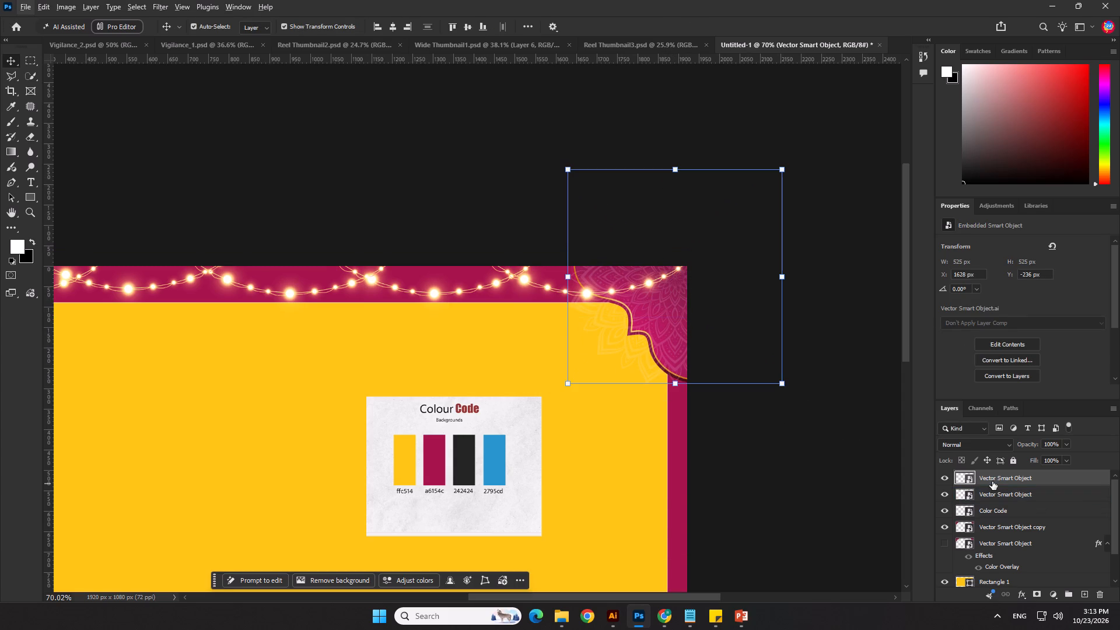
Move the mandala layer below Color Code and clip it to the Vector Smart Object copy corner ornament layer.
left_click_drag(992, 474, 991, 516)
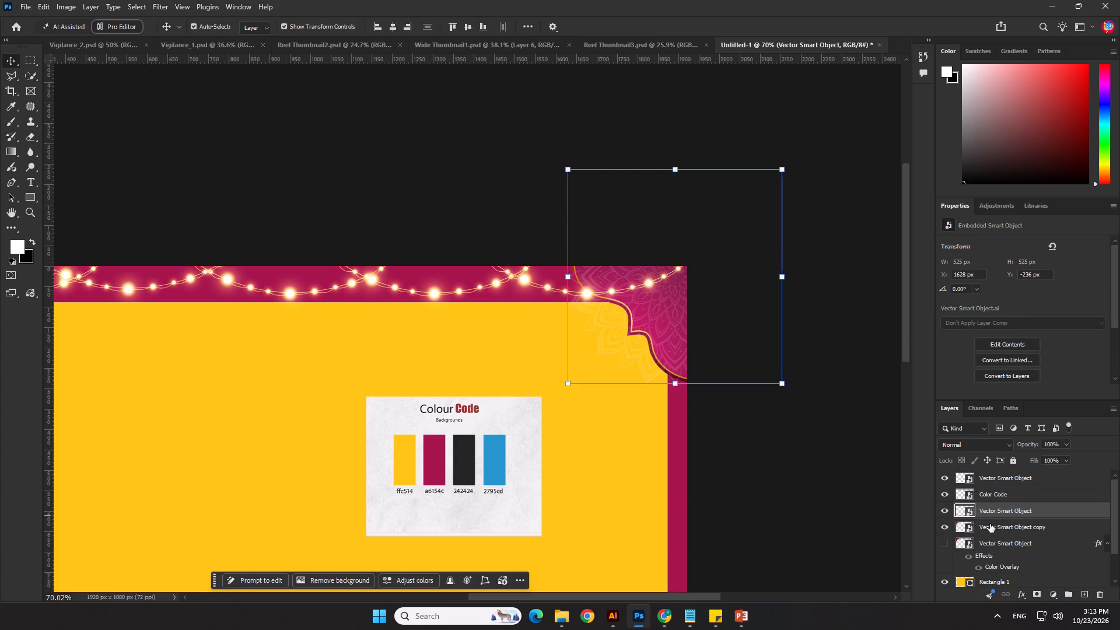
left_click(986, 517, "alt")
left_click(823, 503)
scroll(824, 379, "down", 5)
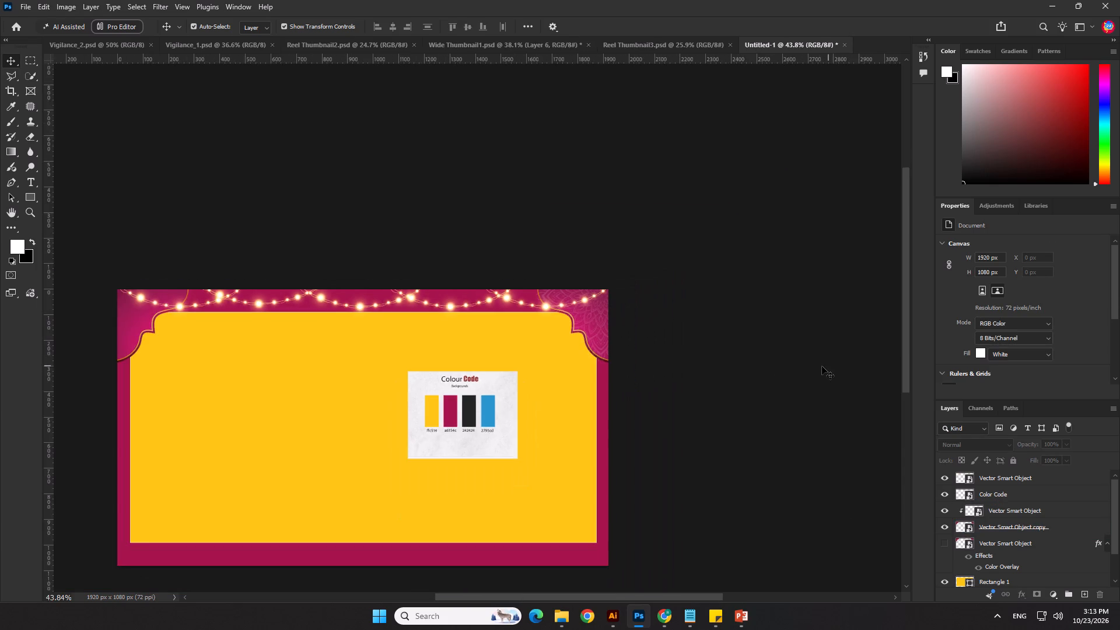
scroll(708, 349, "down", 3)
scroll(604, 337, "up", 3)
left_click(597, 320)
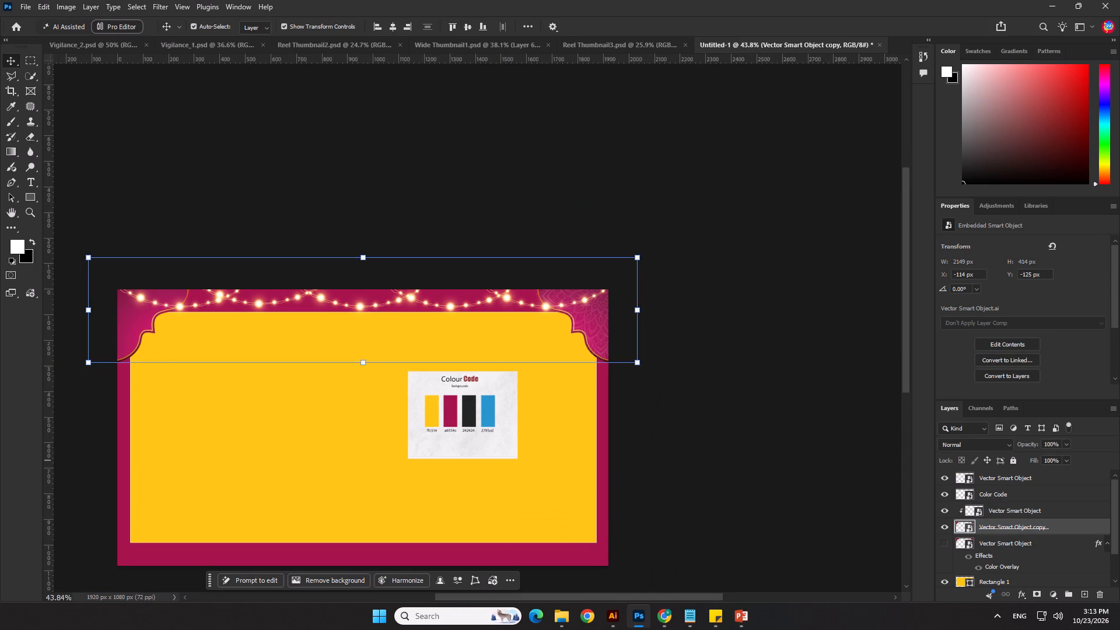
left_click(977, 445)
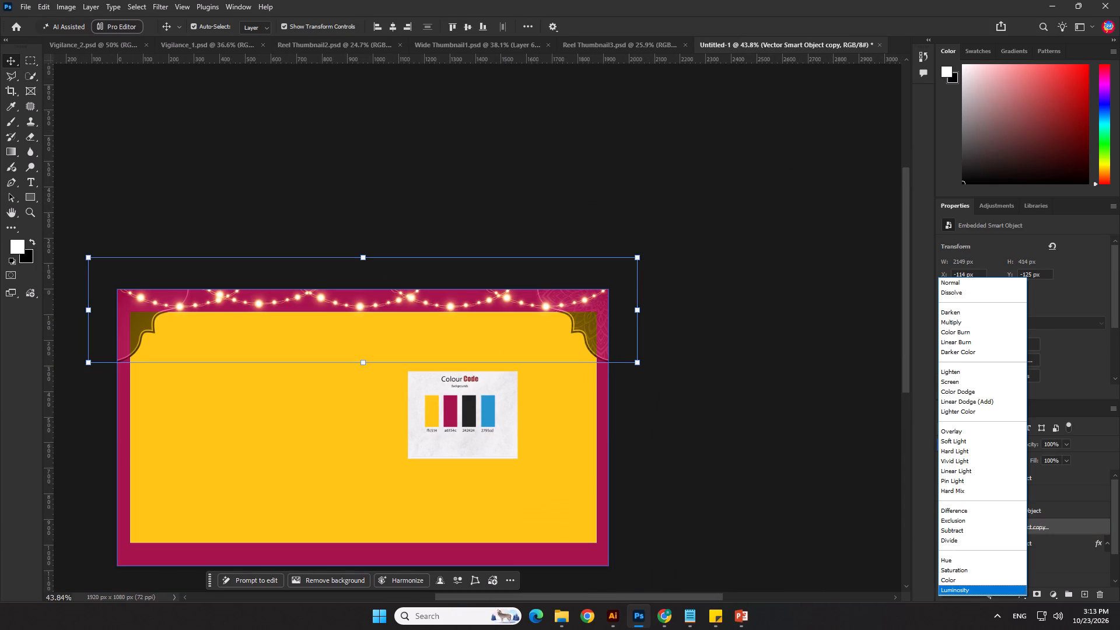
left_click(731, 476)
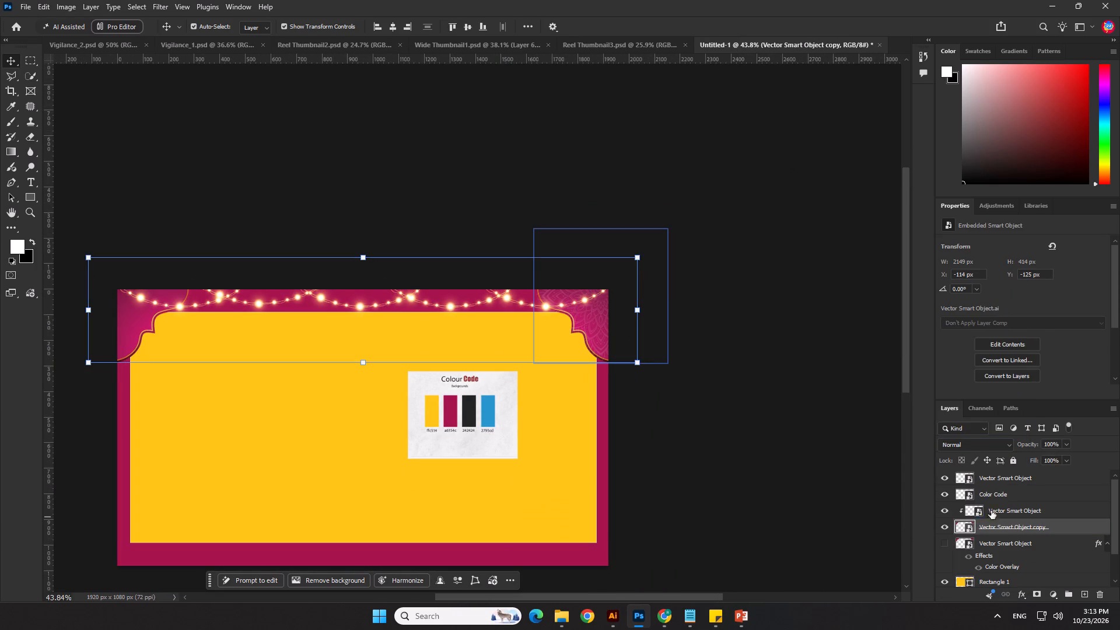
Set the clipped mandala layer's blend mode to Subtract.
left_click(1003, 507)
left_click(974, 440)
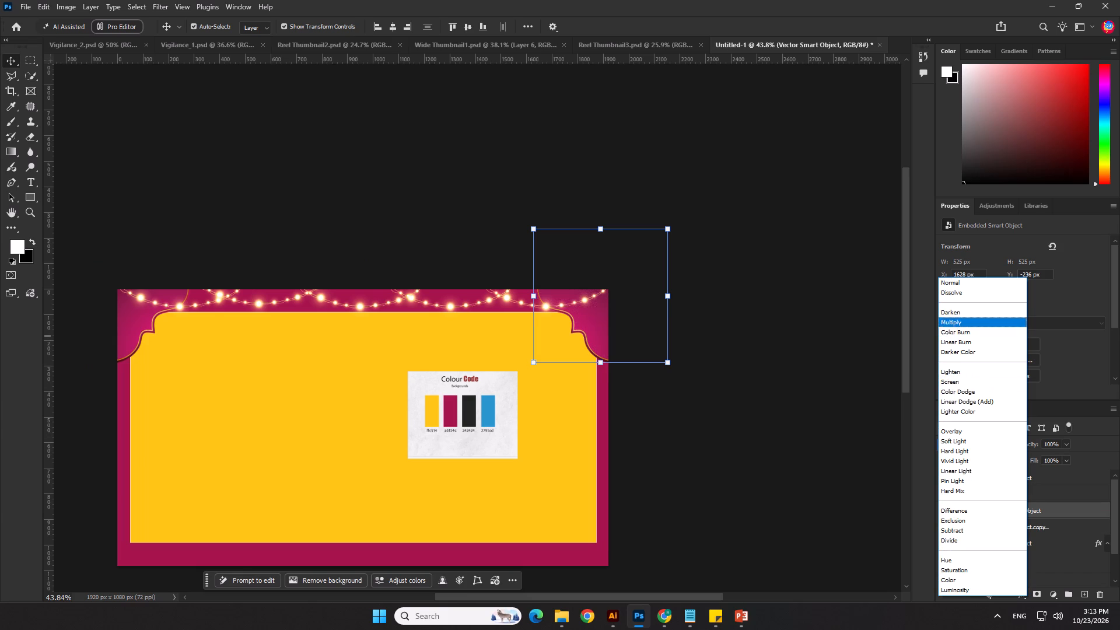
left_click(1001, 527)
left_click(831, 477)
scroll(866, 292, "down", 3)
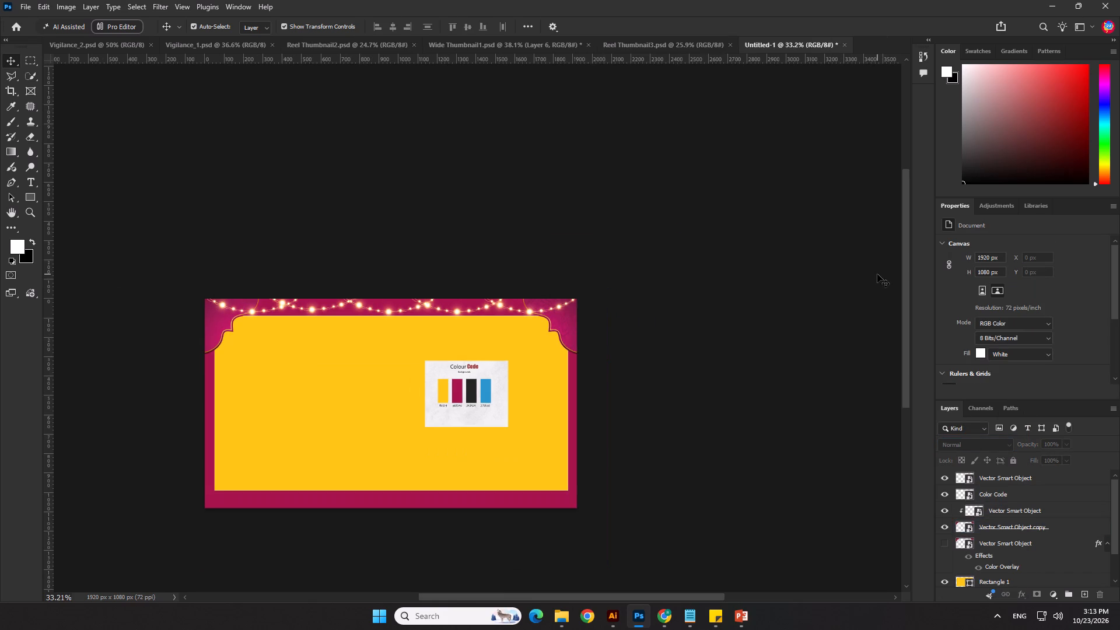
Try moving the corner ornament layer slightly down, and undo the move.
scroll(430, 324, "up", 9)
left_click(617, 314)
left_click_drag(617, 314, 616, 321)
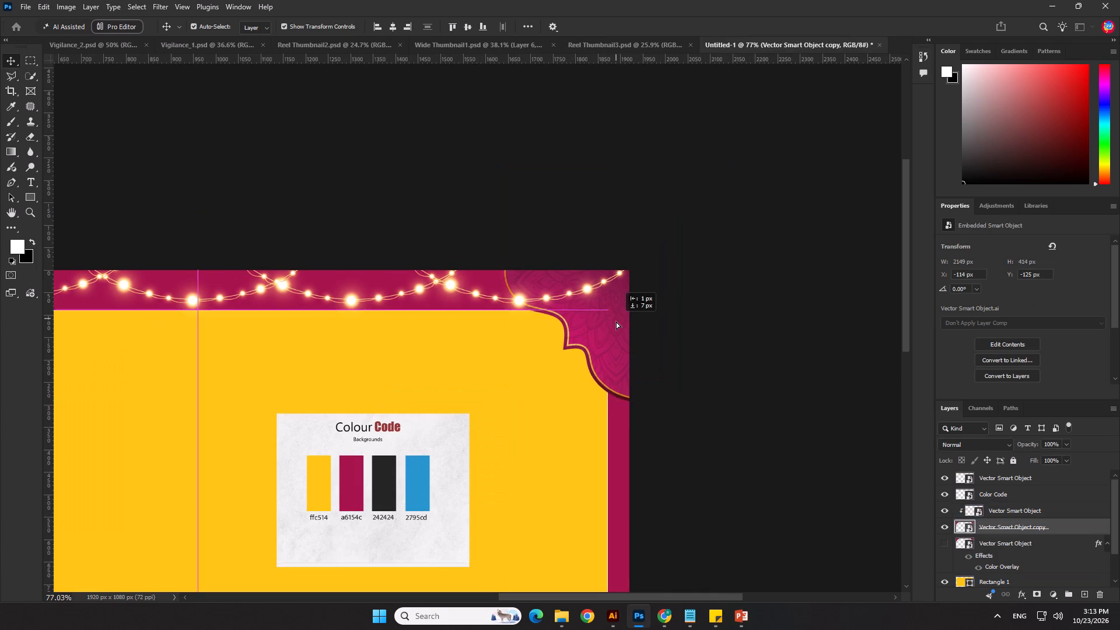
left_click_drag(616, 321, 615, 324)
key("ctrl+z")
Shrink the clipped mandala to about 133 px and place it inside the top-right corner ornament, at about X 1776, Y 16 px.
left_click(992, 517)
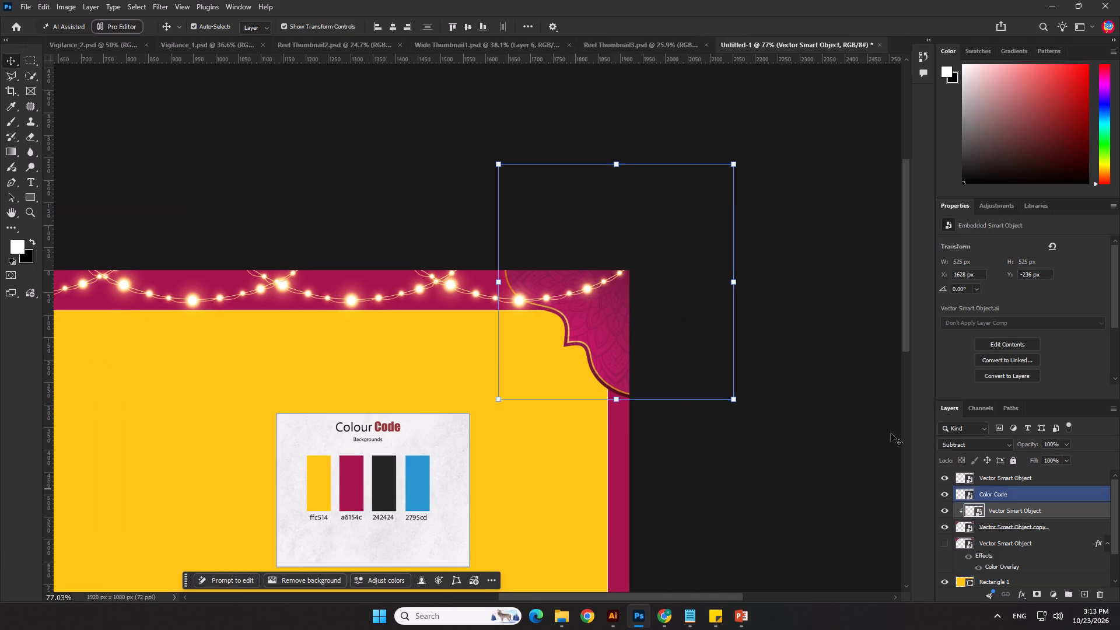
left_click_drag(617, 167, 608, 246)
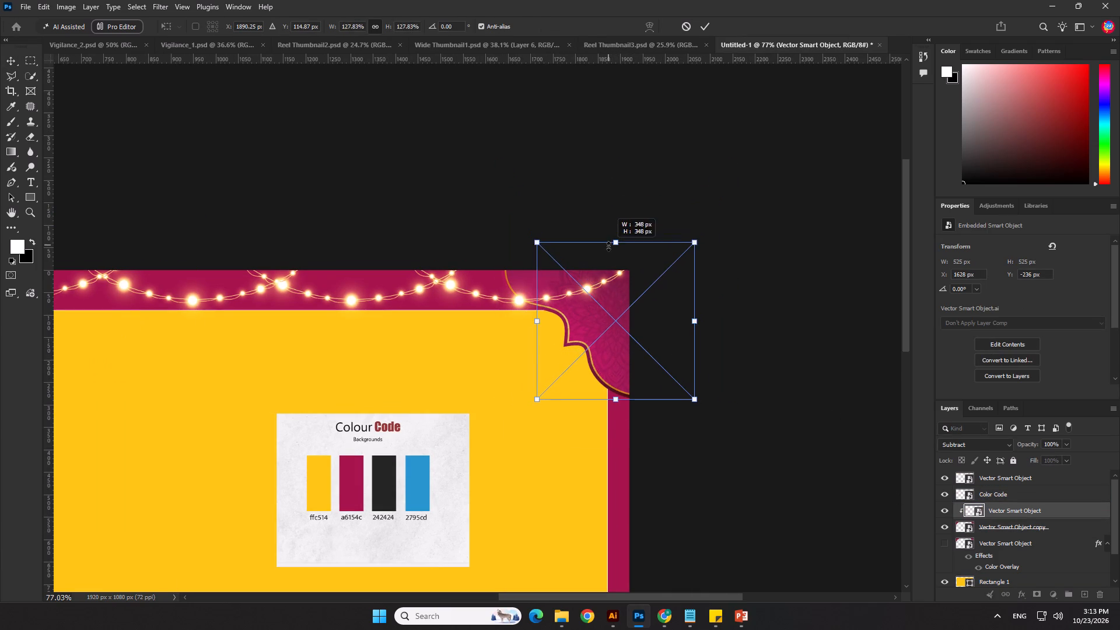
left_click_drag(608, 246, 608, 249)
left_click_drag(614, 318, 600, 306)
left_click_drag(605, 230, 610, 328)
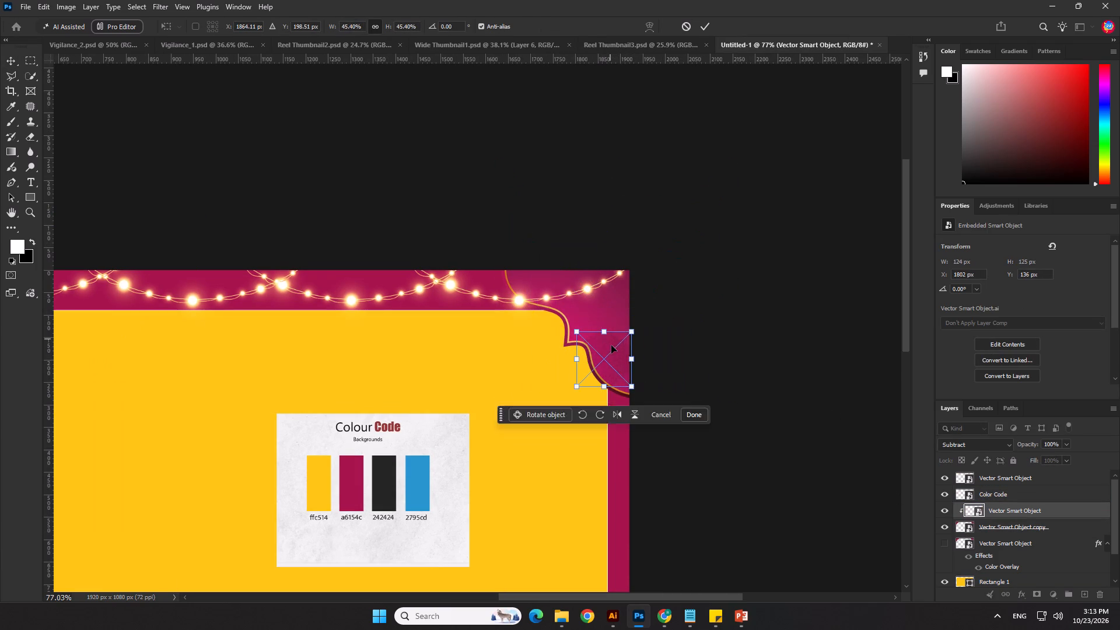
left_click_drag(611, 347, 606, 298)
scroll(603, 290, "up", 3)
left_click_drag(601, 276, 601, 265)
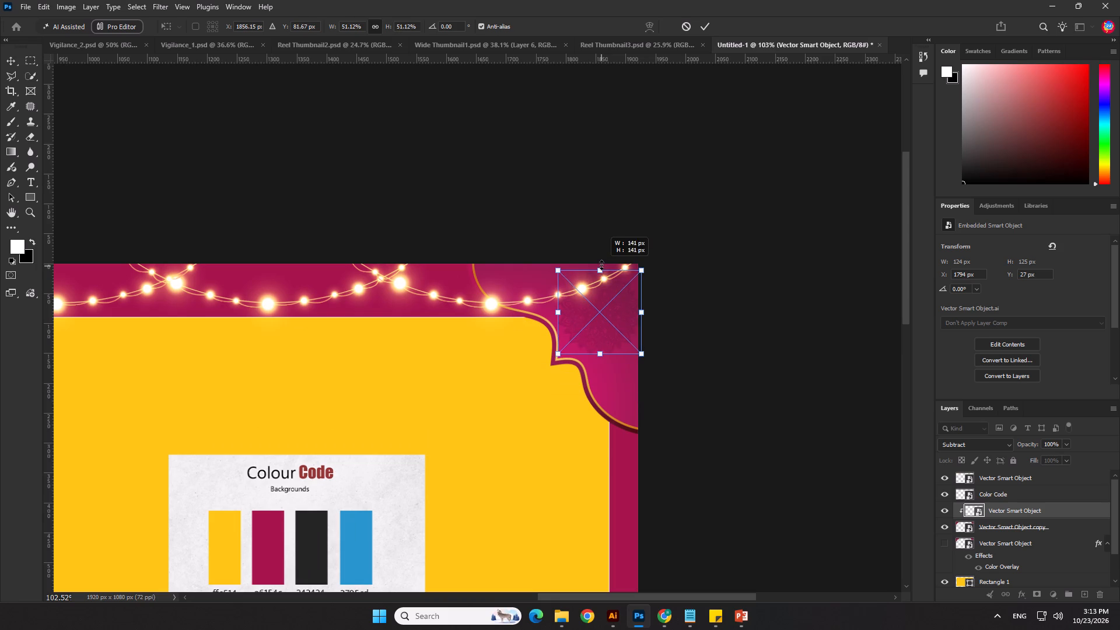
left_click_drag(601, 265, 599, 271)
left_click_drag(603, 316, 595, 312)
key("Return")
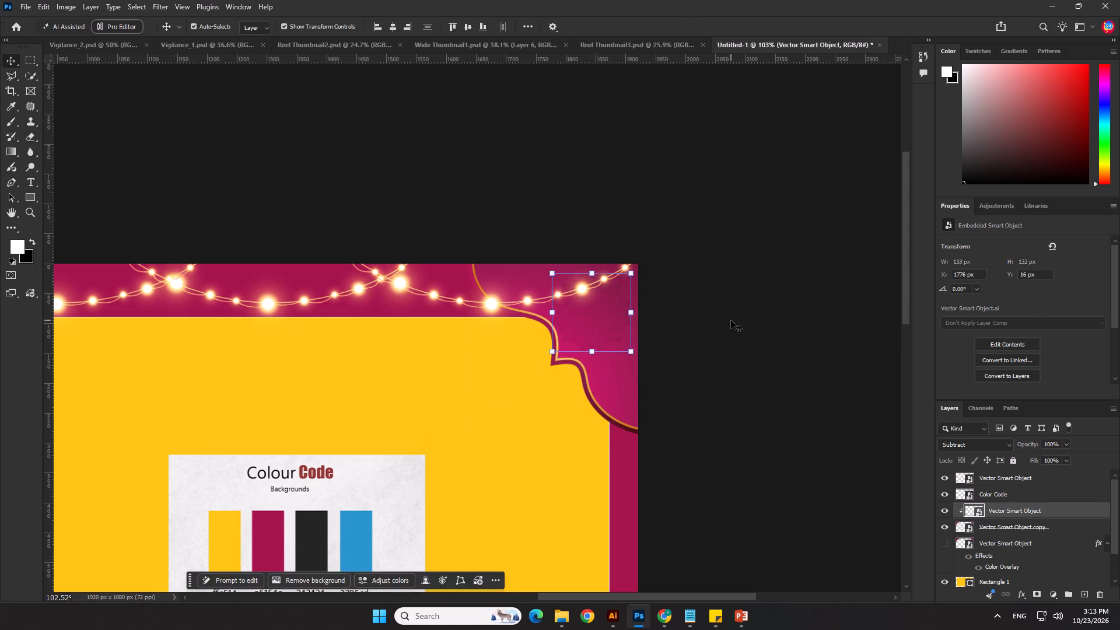
left_click(731, 320)
Change the clipped mandala layer's blend mode to Screen.
scroll(763, 247, "down", 5)
scroll(719, 270, "down", 4)
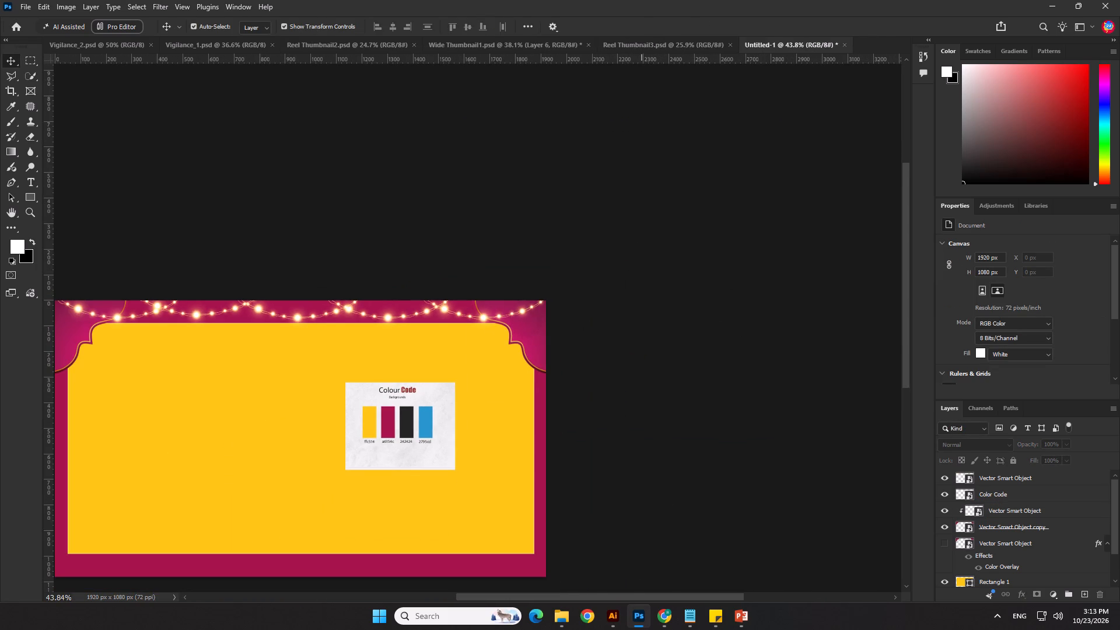
left_click(642, 587)
left_click_drag(645, 598, 596, 595)
scroll(660, 449, "up", 3)
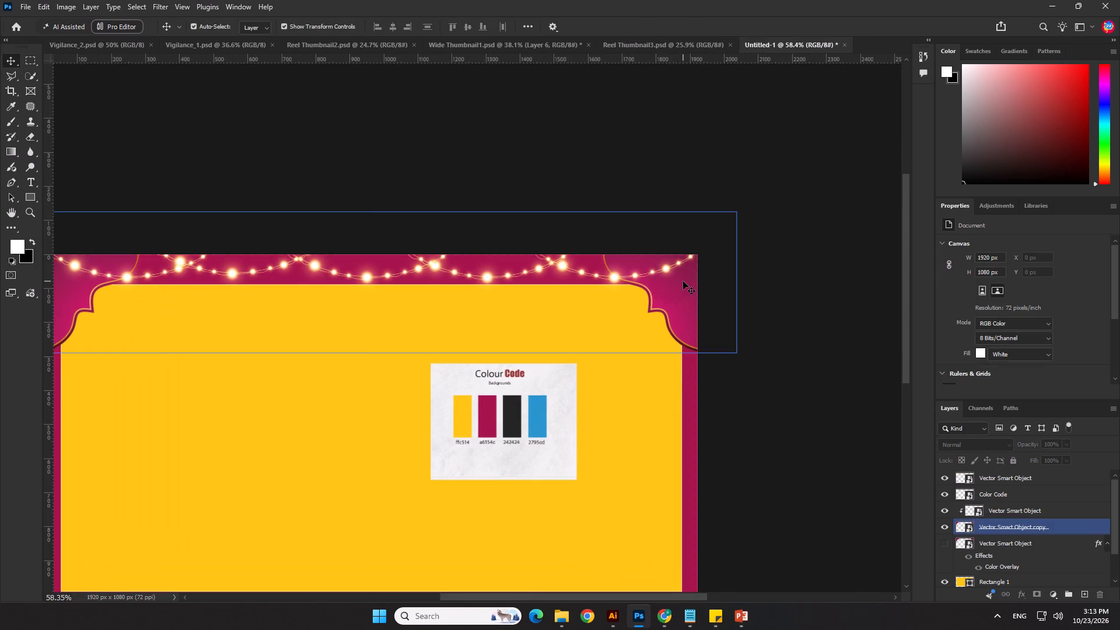
left_click(683, 281)
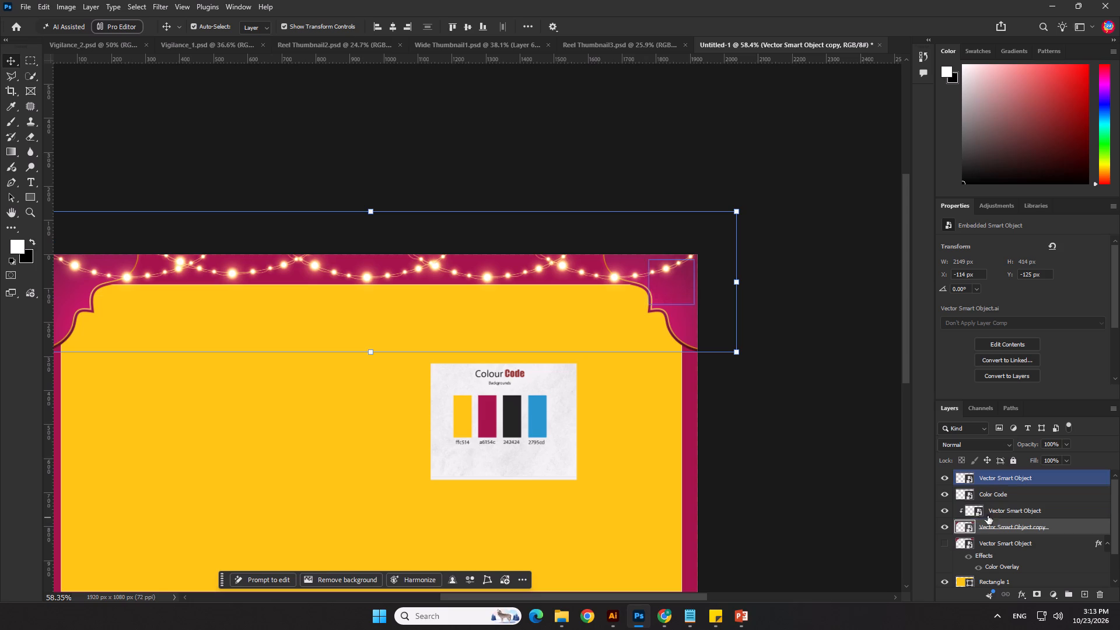
left_click(995, 511)
scroll(924, 408, "up", 1)
scroll(974, 437, "up", 2)
left_click(972, 446)
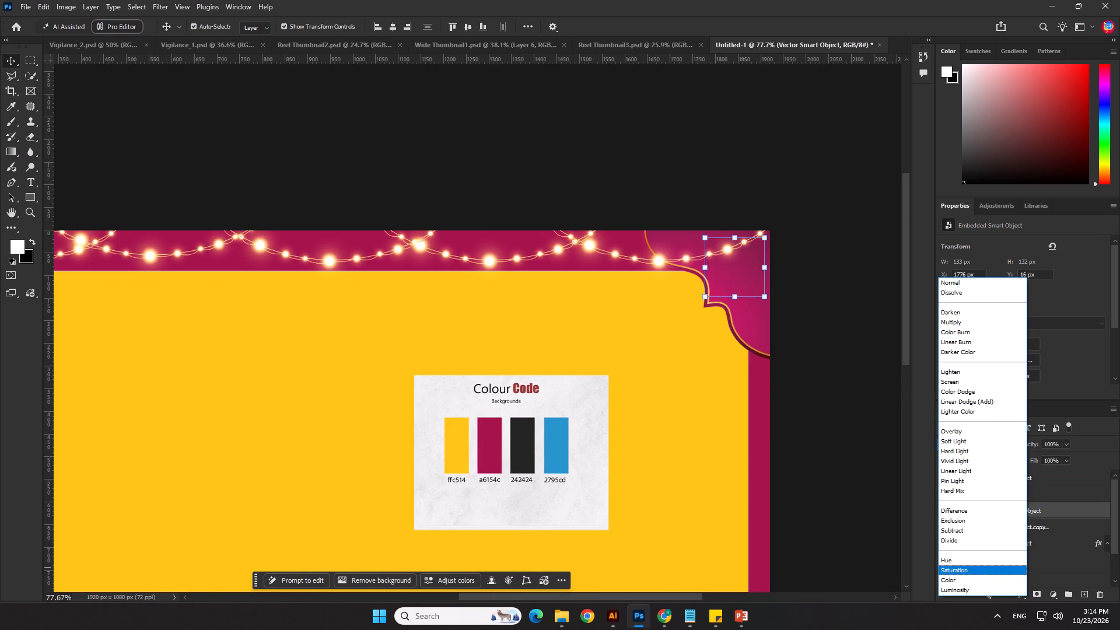
left_click(956, 383)
Hide the clipped mandala layer.
left_click(946, 511)
left_click(819, 430)
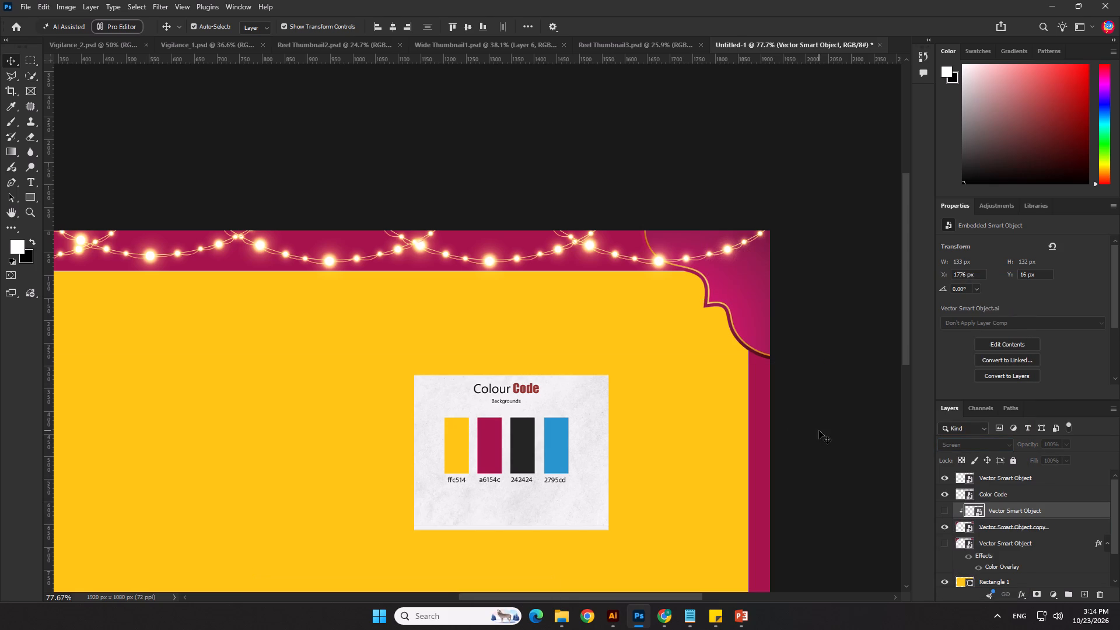
scroll(767, 220, "down", 3)
Switch to the Diwali template in Illustrator, exit isolation and move the first banner's ornament clip group off its red background.
key("alt+Tab")
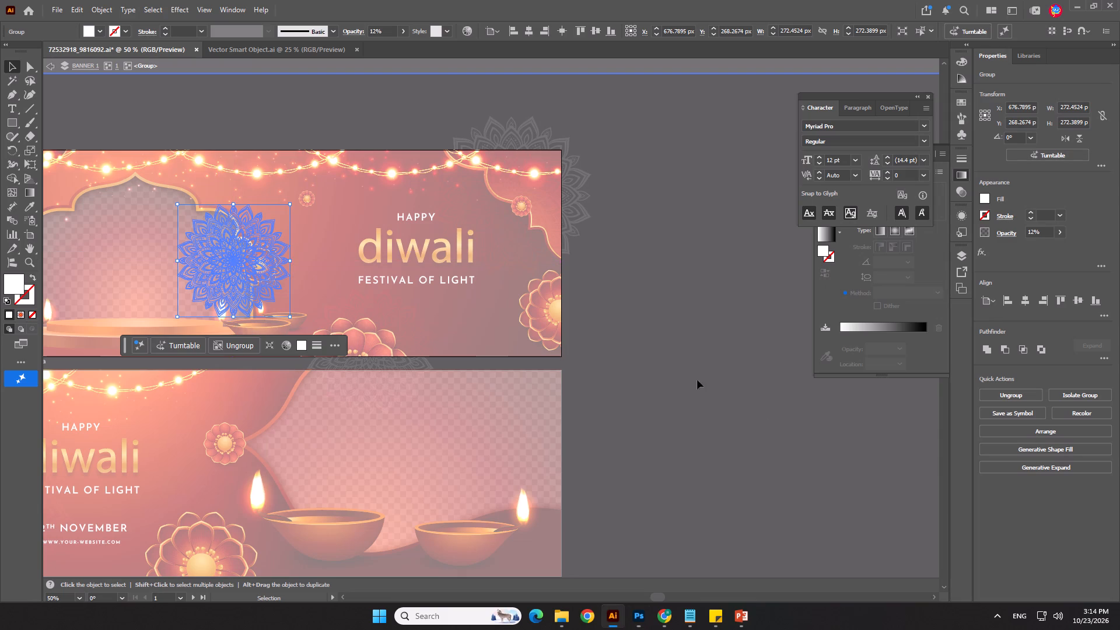
triple_click(640, 278)
left_click(522, 211)
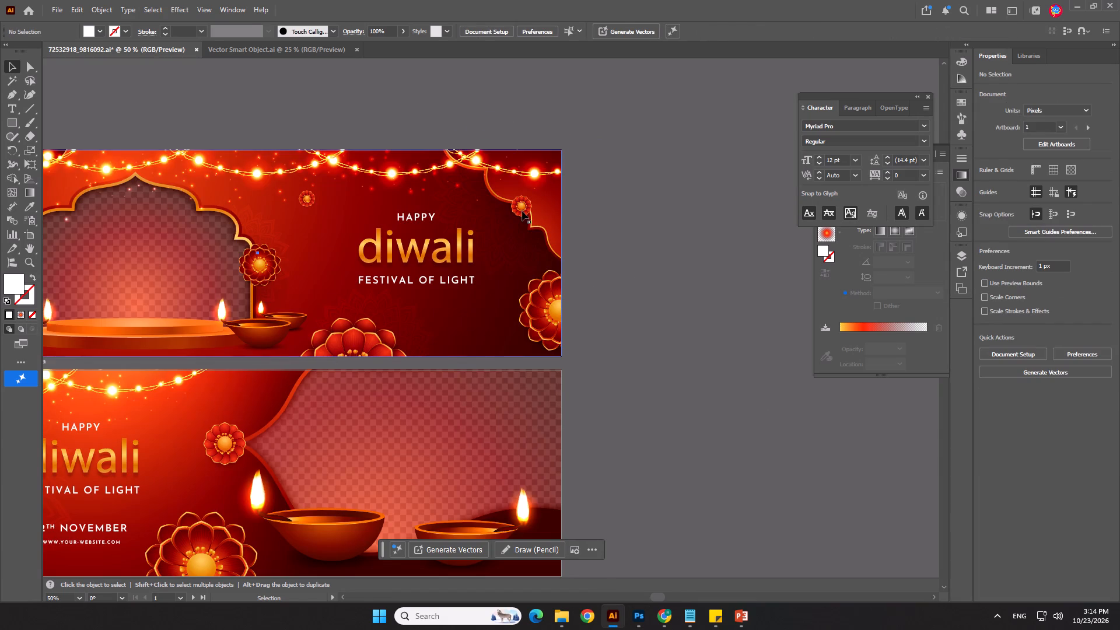
double_click(585, 348)
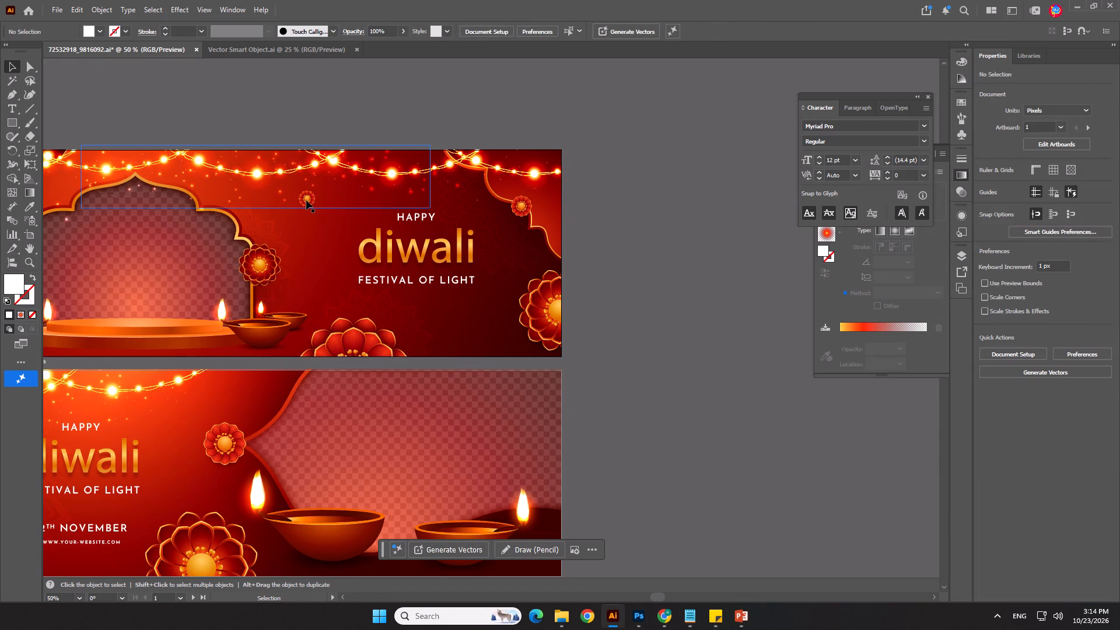
left_click_drag(306, 200, 313, 142)
scroll(358, 224, "down", 2)
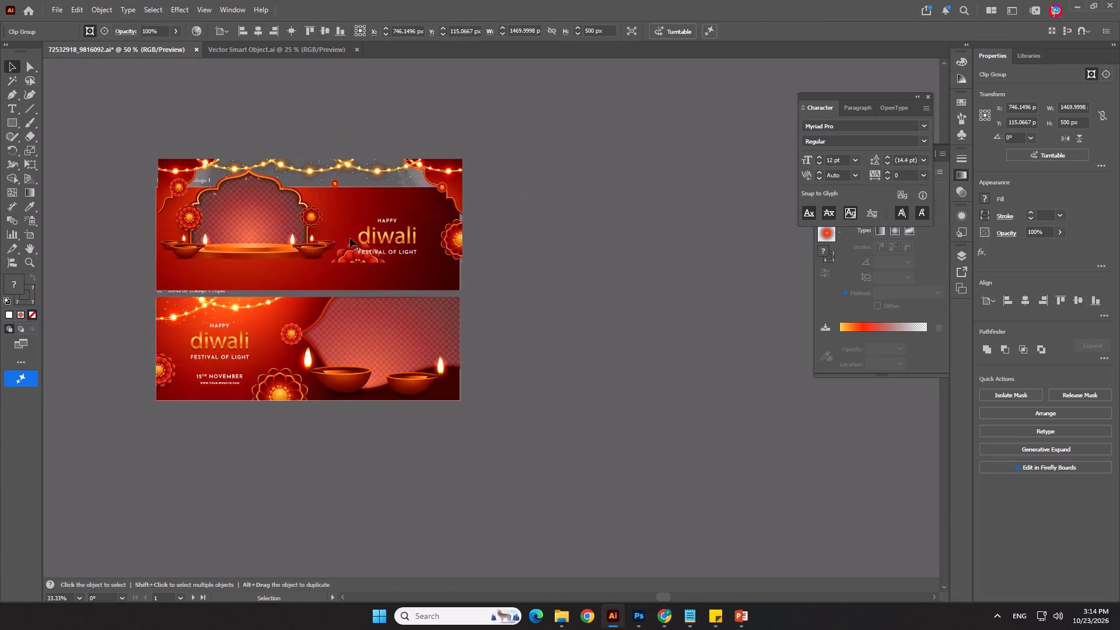
left_click_drag(350, 238, 531, 283)
Enter the moved ornament clip group's flower group and copy the small red flower hanging below the garland.
double_click(499, 260)
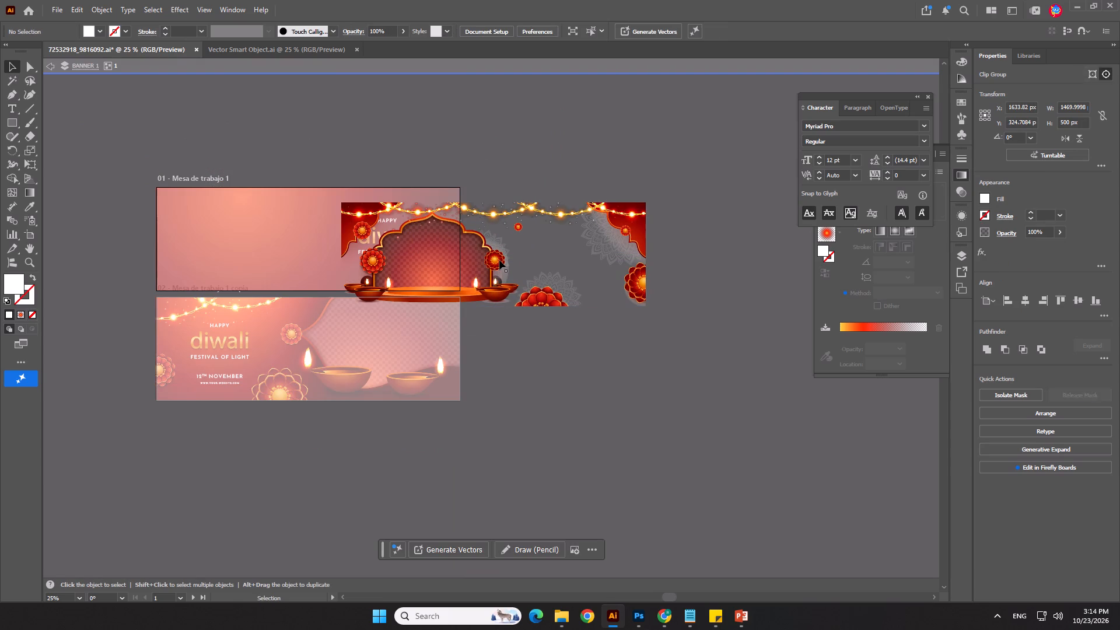
double_click(498, 260)
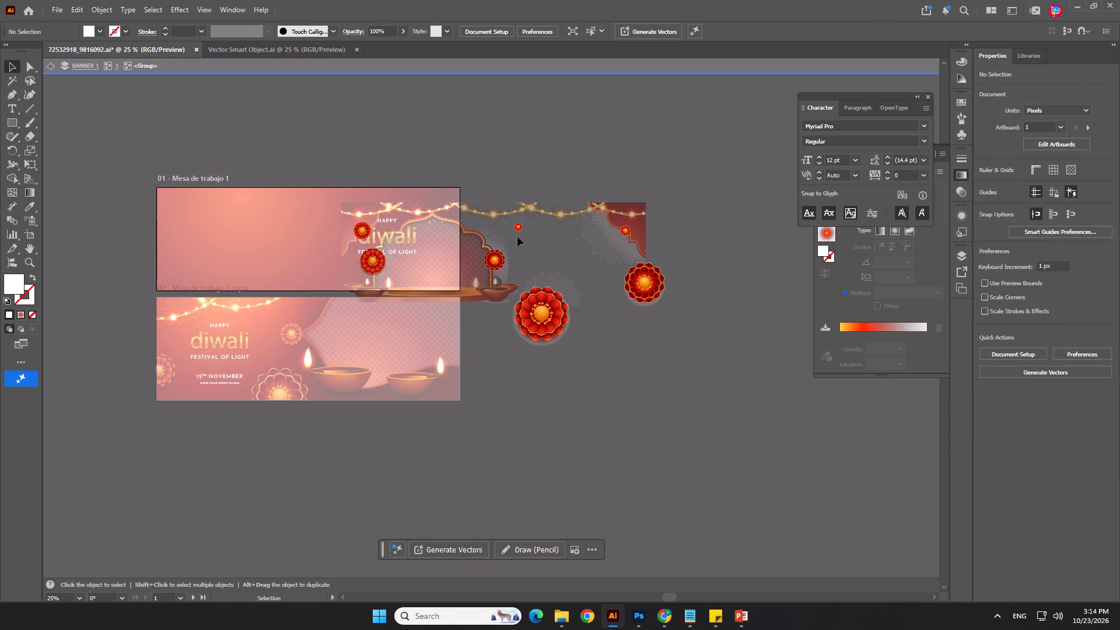
scroll(497, 260, "up", 4)
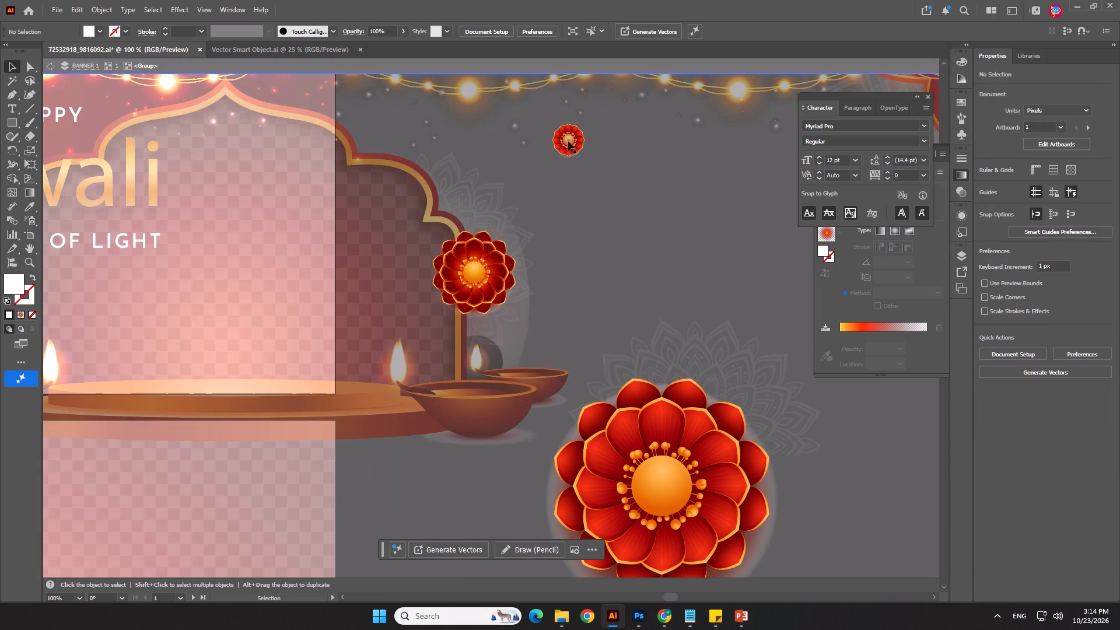
left_click(568, 141)
key("ctrl+c")
key("ctrl+c")
key("ctrl+c")
key("ctrl+c")
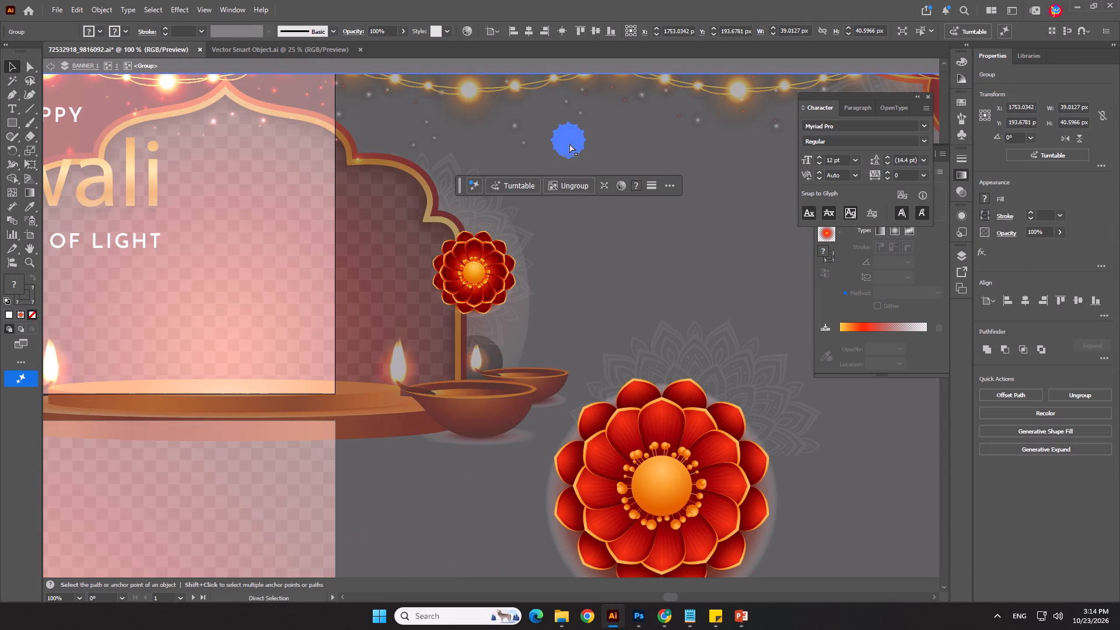
key("ctrl+c")
Switch to the Photoshop banner and paste the copied flower as a Smart Object.
key("alt+Tab")
scroll(476, 319, "down", 1)
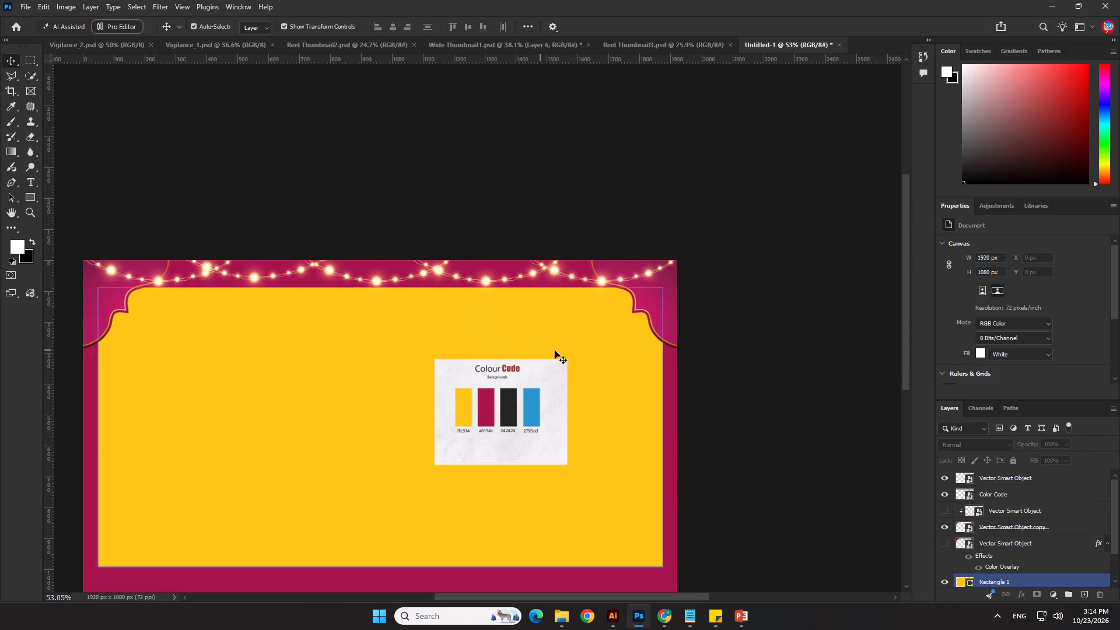
key("ctrl+v")
left_click(595, 164)
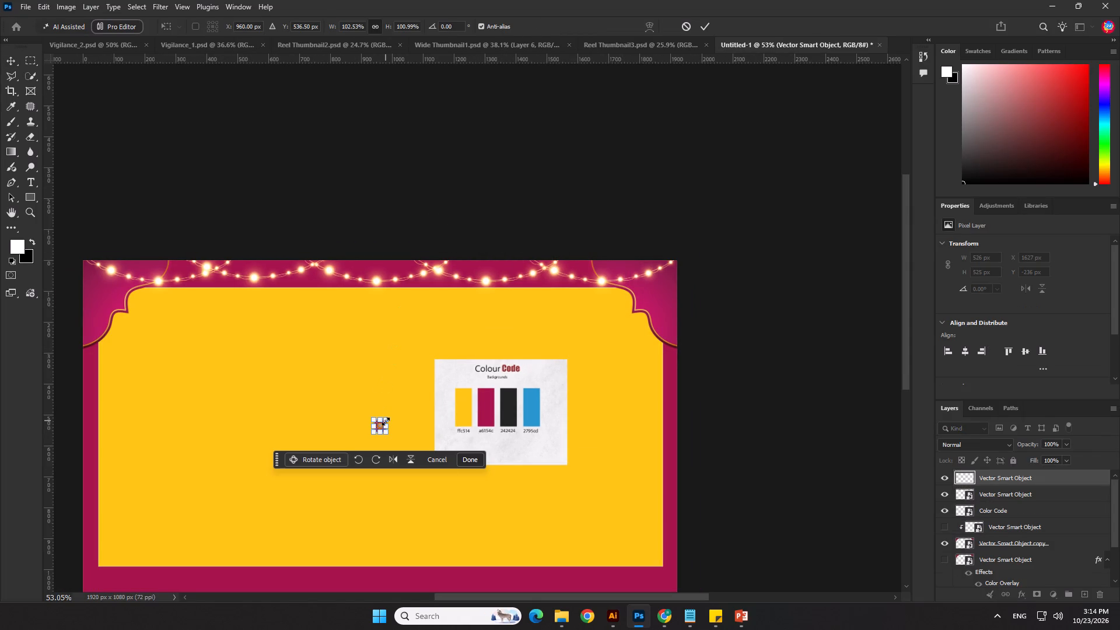
Resize the flower to about 90 by 92 px and place it inside the top-right corner ornament, at about X 1796, Y 36 px.
left_click_drag(387, 421, 419, 372)
left_click_drag(401, 408, 656, 289)
scroll(656, 289, "up", 4)
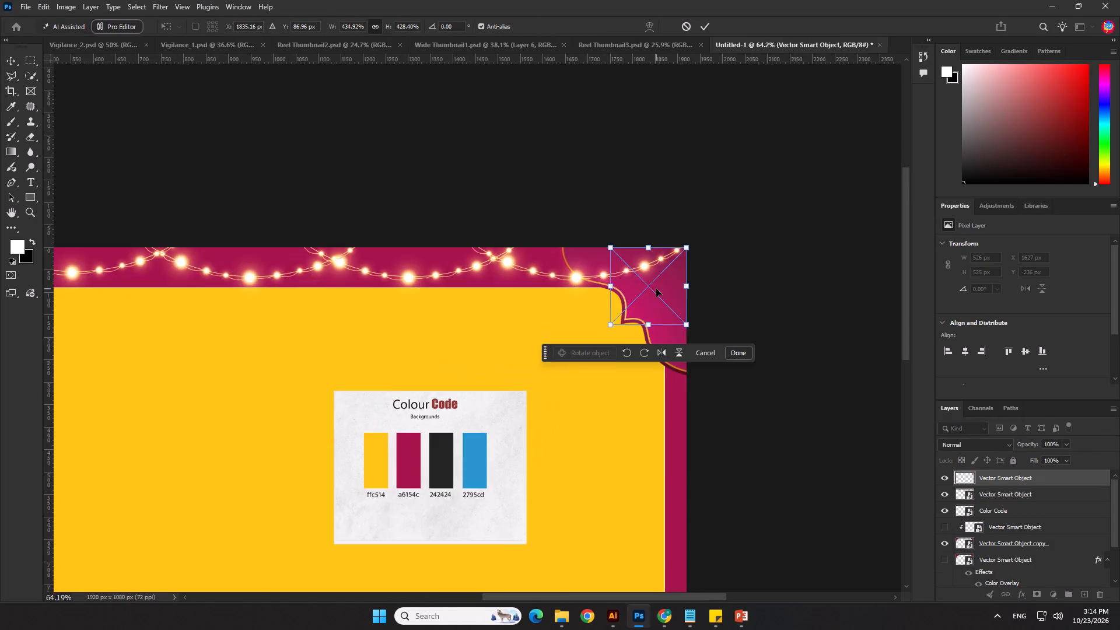
scroll(656, 289, "up", 4)
scroll(651, 237, "down", 3)
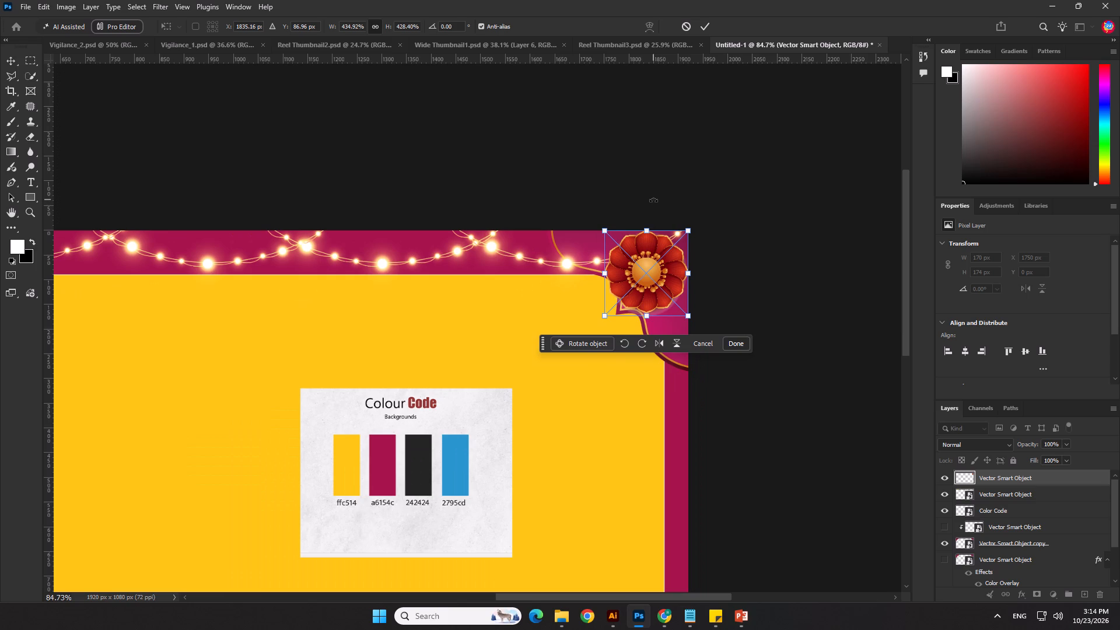
left_click_drag(649, 228, 649, 240)
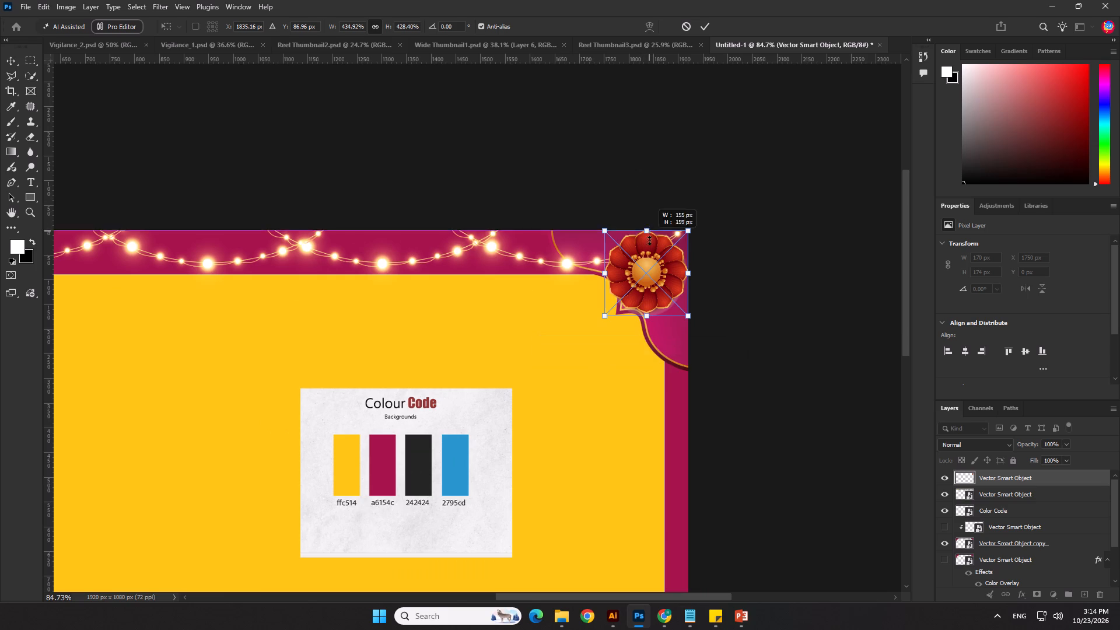
left_click_drag(649, 240, 649, 264)
left_click_drag(652, 293, 655, 269)
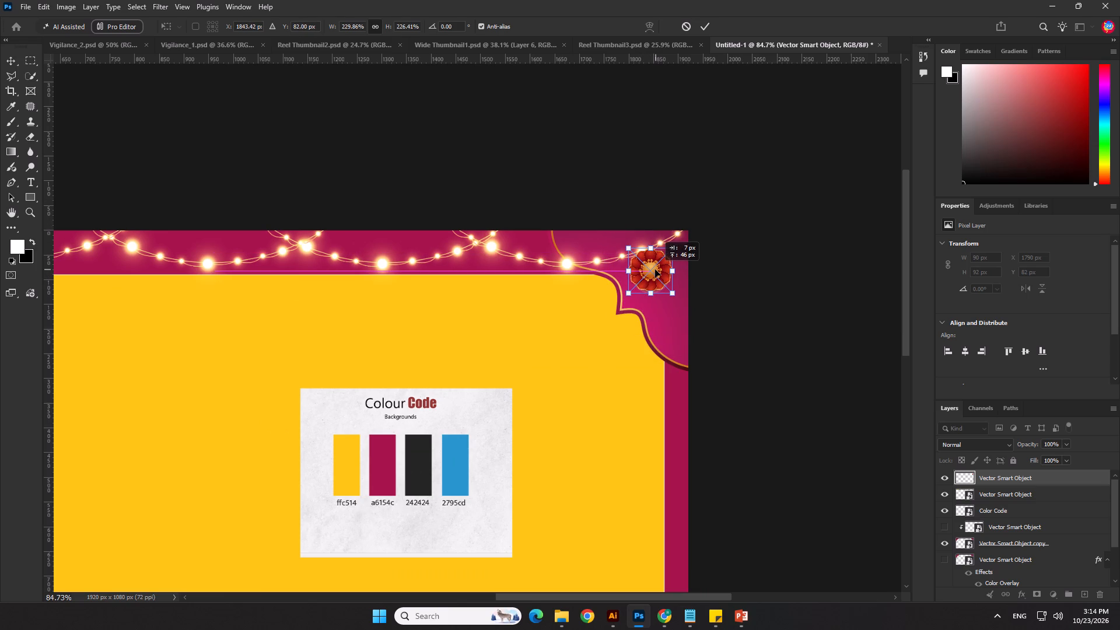
left_click_drag(655, 269, 654, 271)
key("Return")
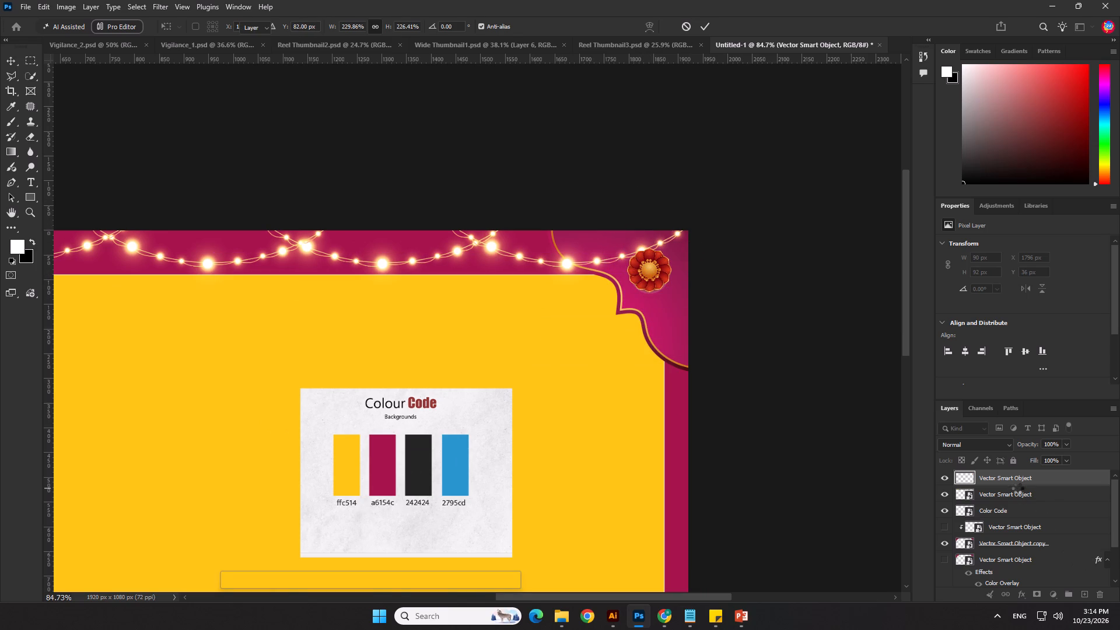
Move the flower layer below the Color Code layer, directly above the clipped mandala layer.
left_click_drag(1003, 478, 1006, 523)
left_click(837, 419)
Shift the flower slightly right and down within the corner ornament, to about X 1808, Y 56 px.
left_click_drag(656, 279, 659, 286)
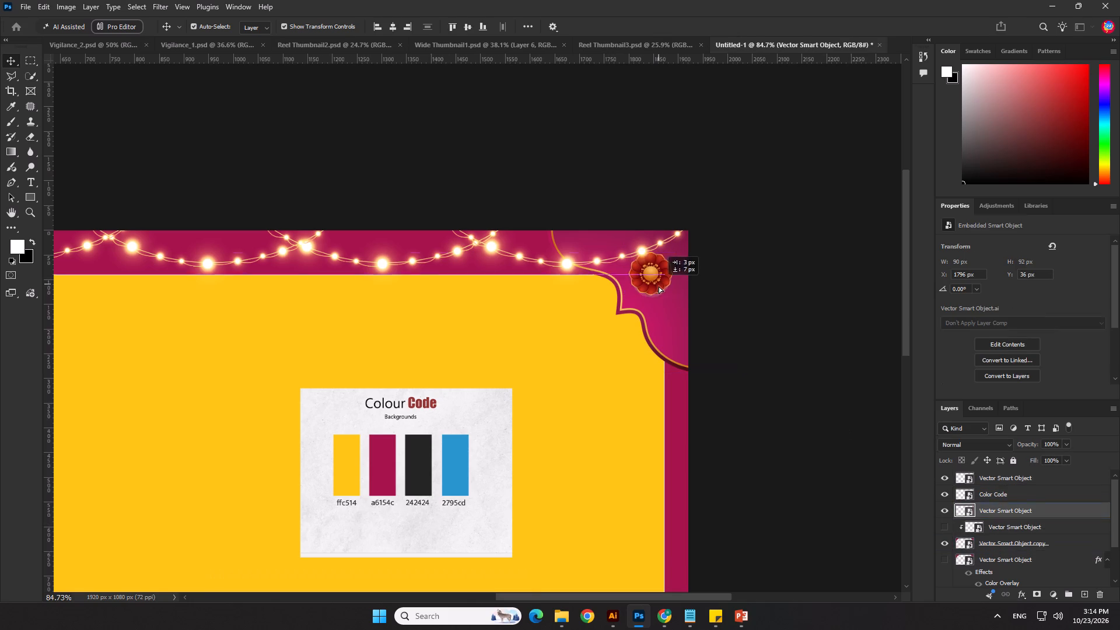
left_click_drag(659, 286, 661, 289)
scroll(710, 286, "down", 4)
left_click(762, 326)
scroll(751, 347, "down", 10)
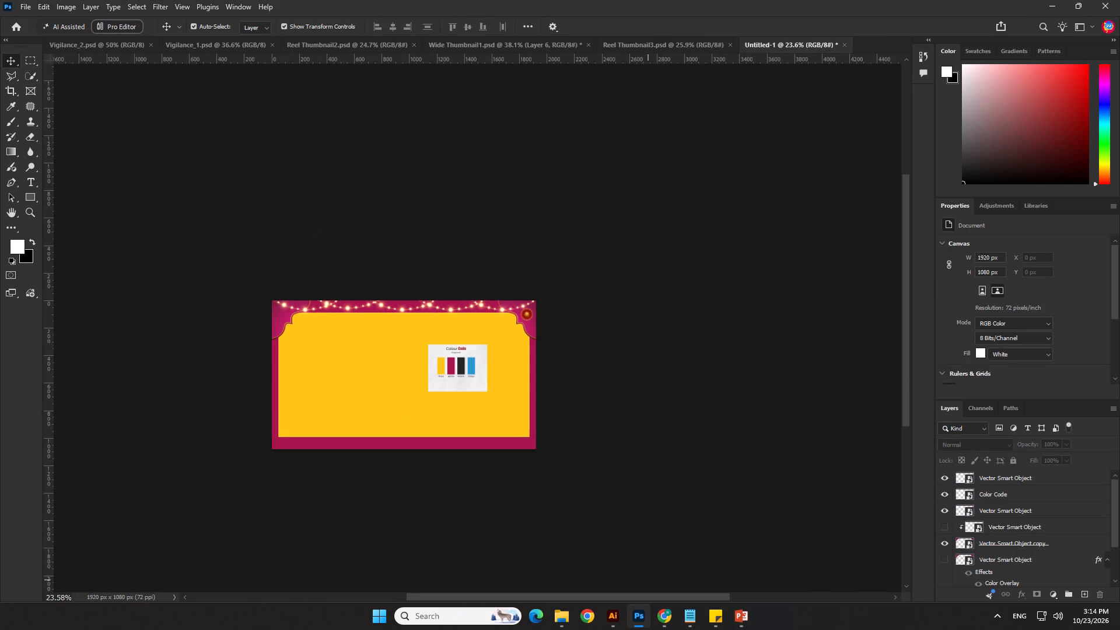
left_click_drag(636, 596, 579, 590)
left_click(745, 407)
Hide the flower layer and turn the clipped mandala layer's visibility back on.
scroll(698, 307, "up", 4)
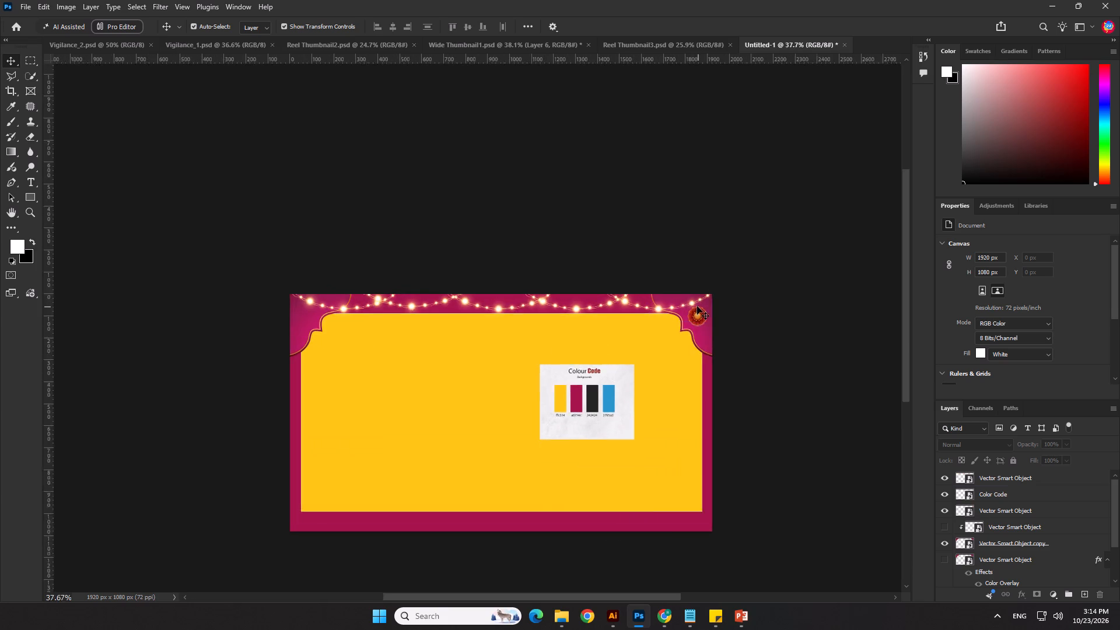
scroll(697, 306, "up", 4)
left_click(693, 320)
left_click(943, 516)
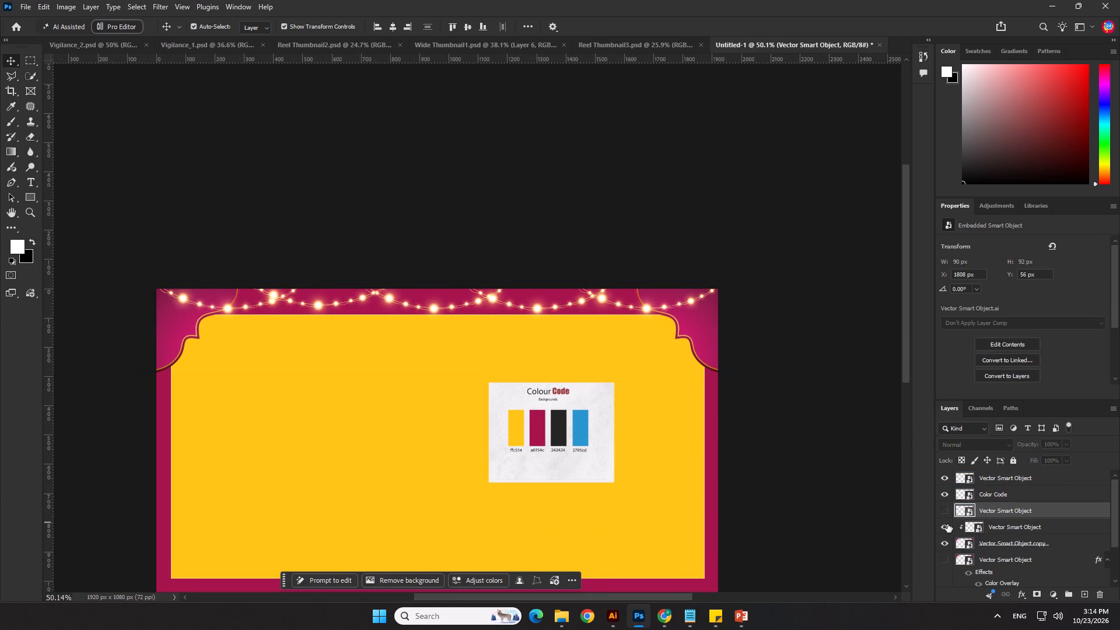
left_click(947, 524)
left_click(856, 444)
Shrink the clipped mandala to about 122 px and place it at about X 1787, Y 21 px in the top-right ornament.
left_click(696, 317)
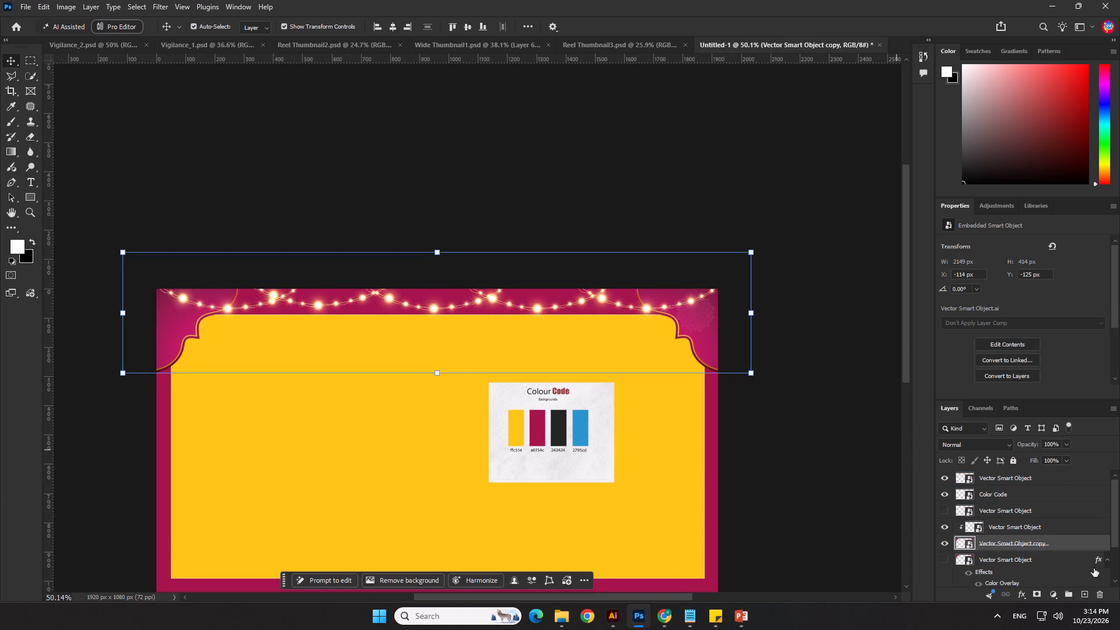
left_click(1044, 533)
scroll(730, 328, "up", 4)
left_click(684, 303)
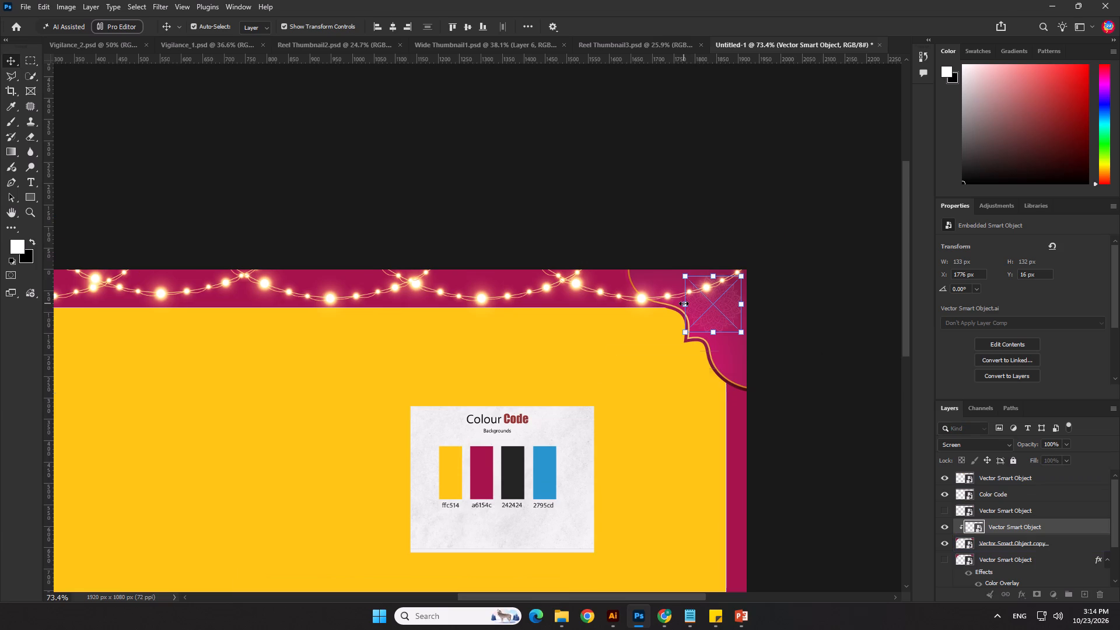
key("Return")
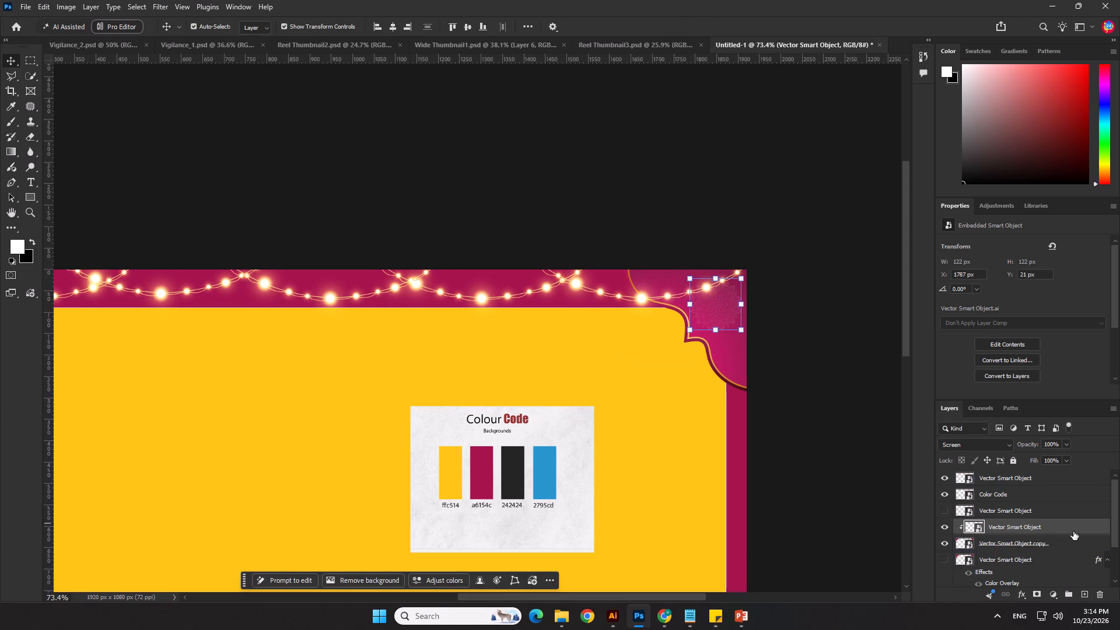
Duplicate the clipped mandala layer and move the copy horizontally to the left along the banner's top.
left_click_drag(1090, 530, 1088, 598)
scroll(1073, 538, "down", 1)
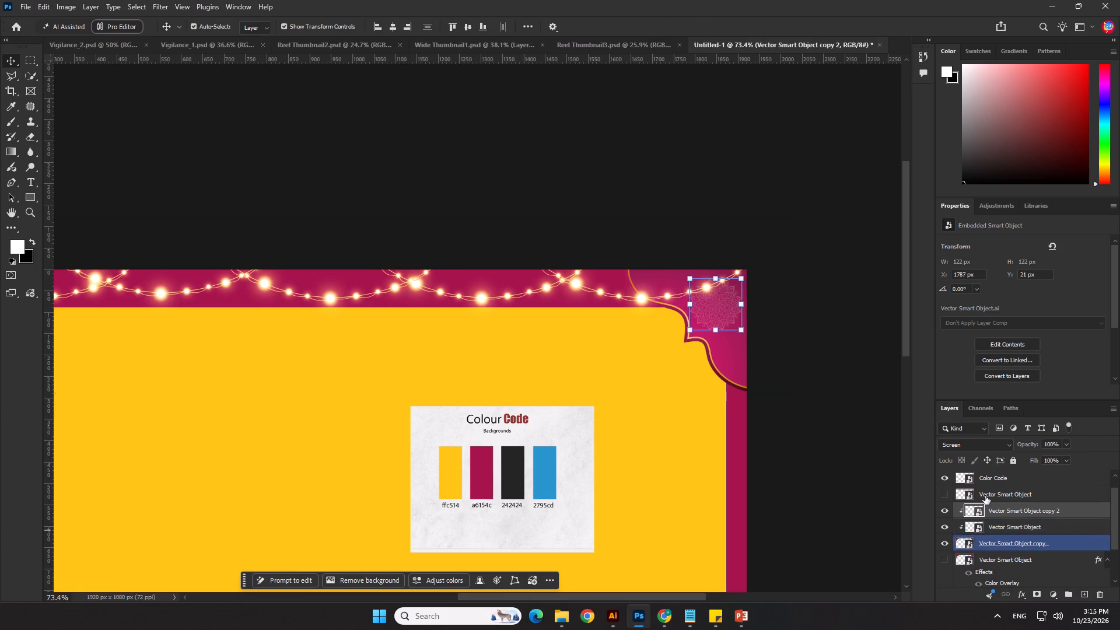
left_click(717, 276)
left_click(716, 316)
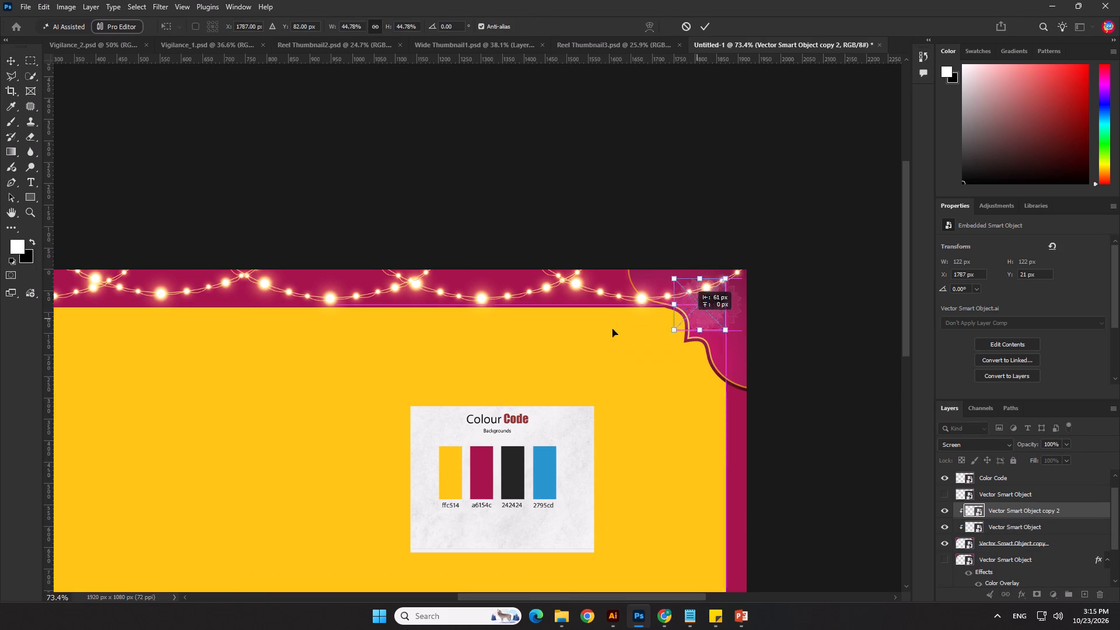